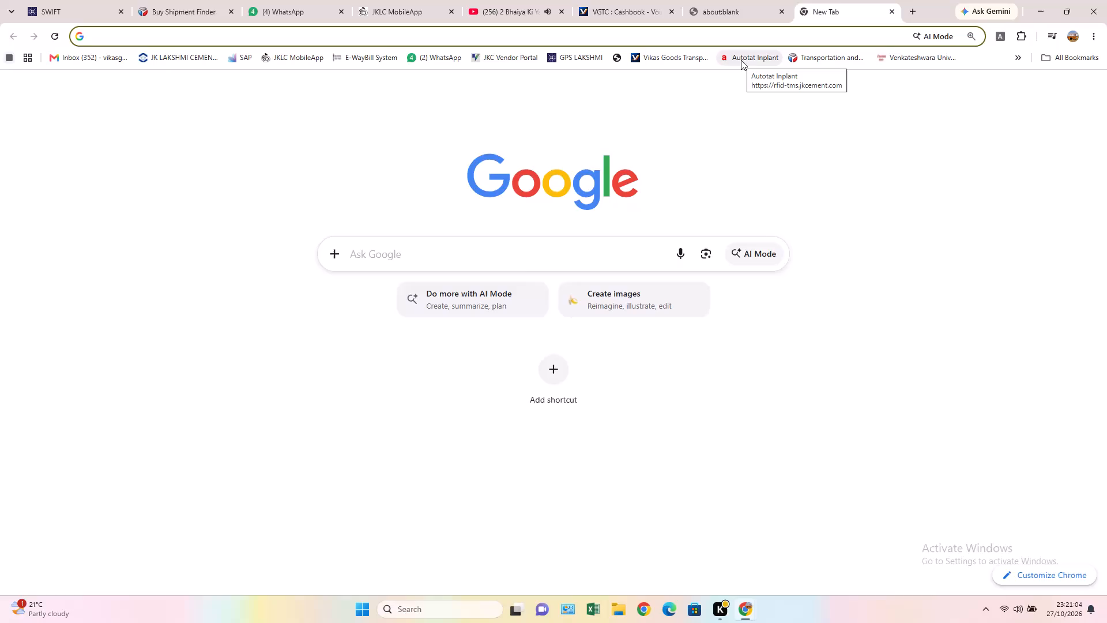
# Open the Autotat Inplant site from the bookmarks and log in to autoplant with the saved credentials.
pyautogui.click(741, 60)
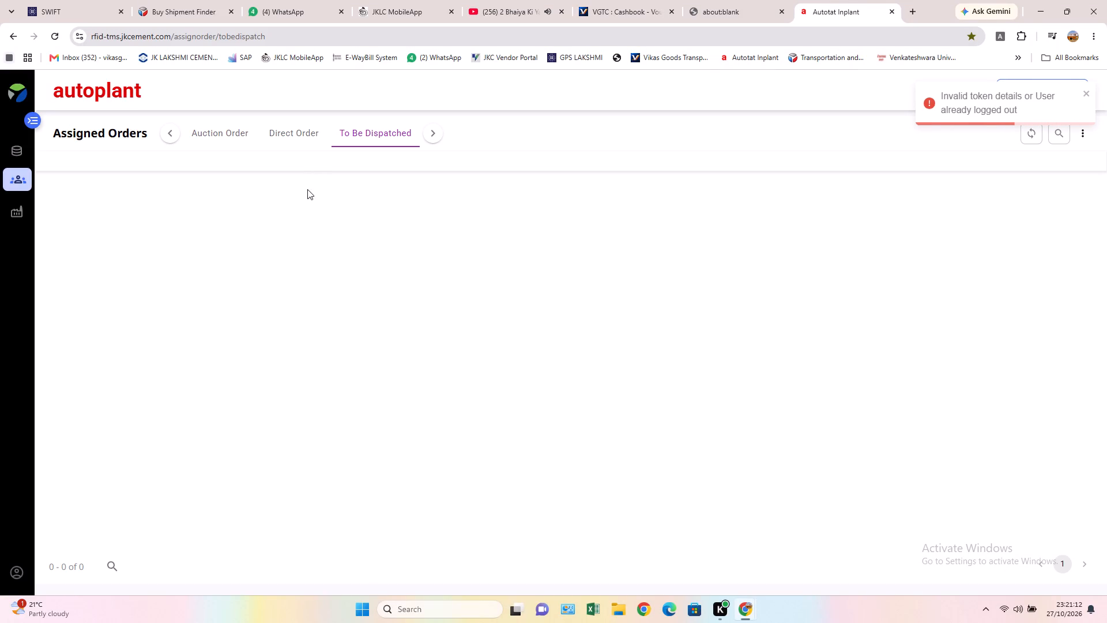
pyautogui.click(67, 573)
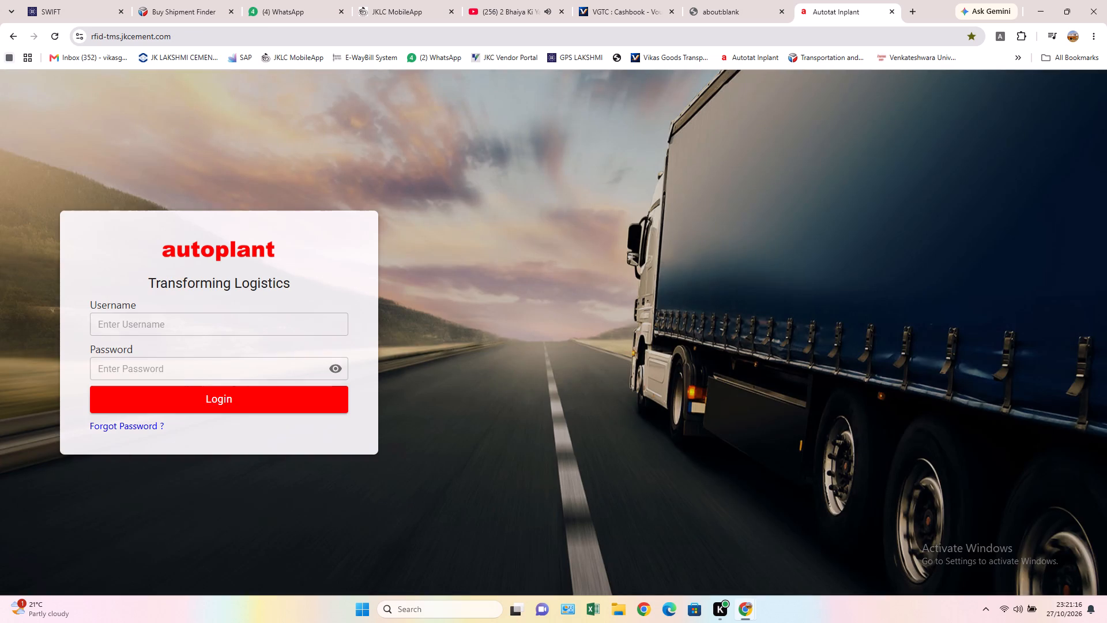
pyautogui.click(197, 392)
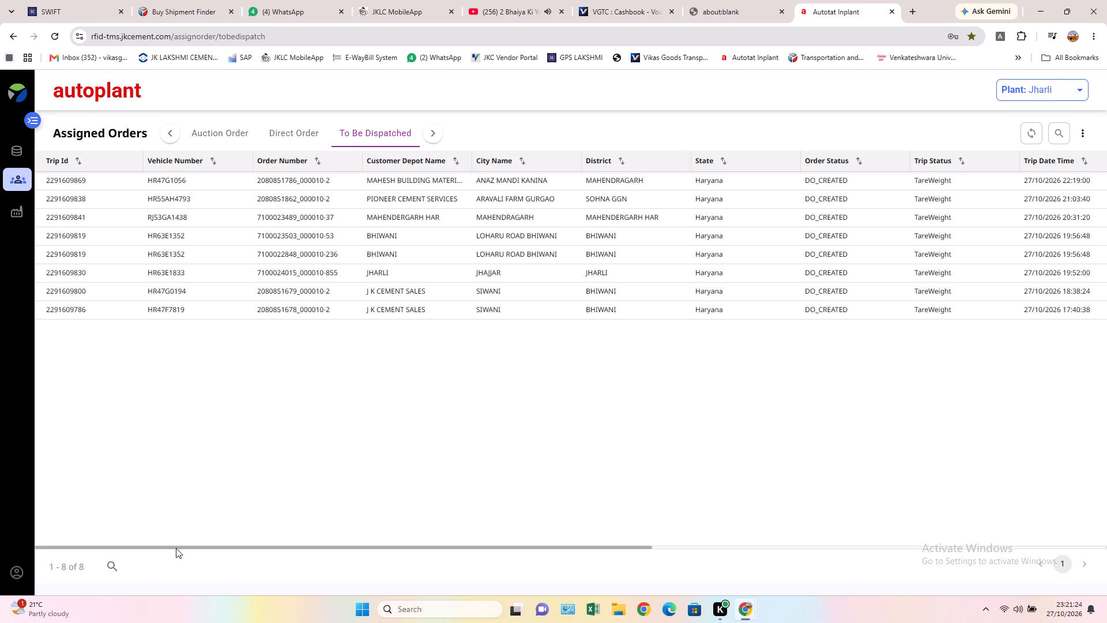
pyautogui.moveTo(175, 548); pyautogui.dragTo(289, 560)
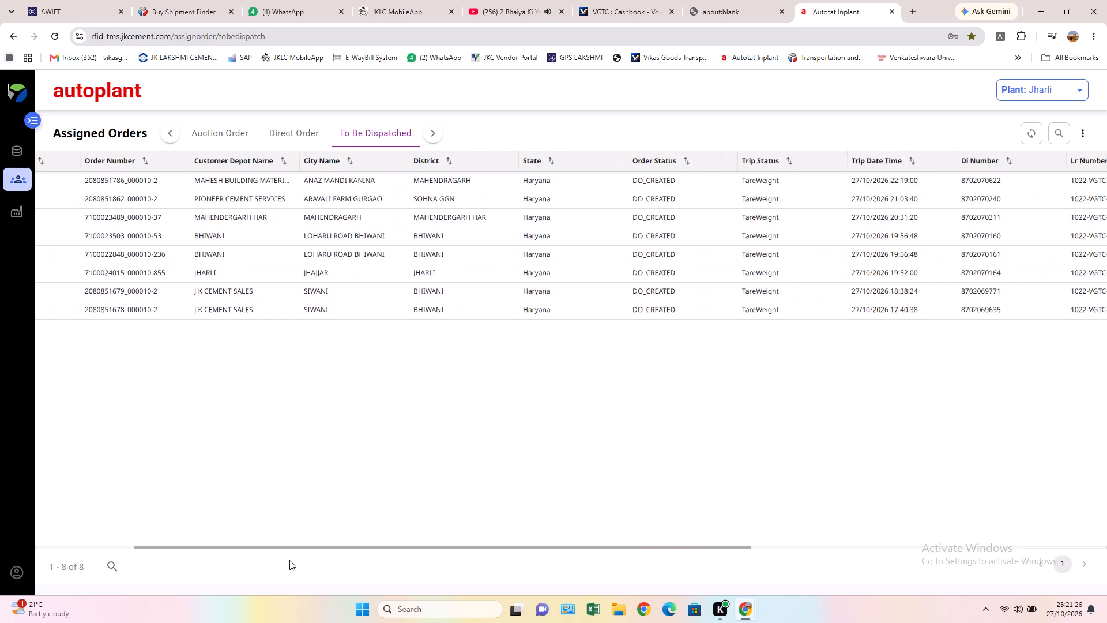
pyautogui.moveTo(289, 560); pyautogui.dragTo(379, 566)
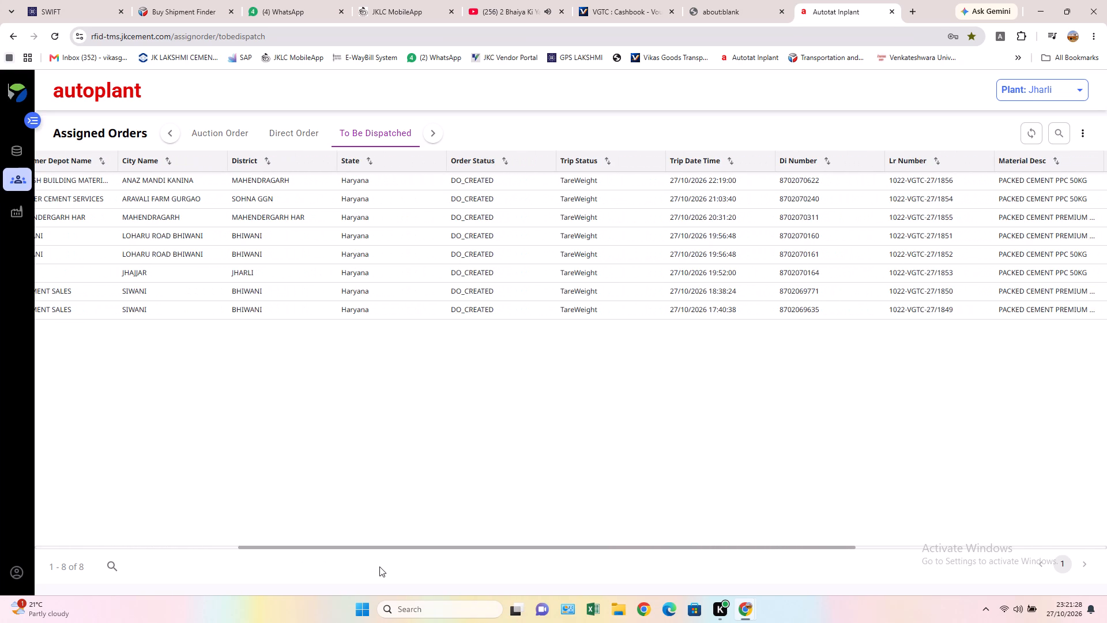
pyautogui.moveTo(379, 566); pyautogui.dragTo(0, 492)
pyautogui.click(281, 136)
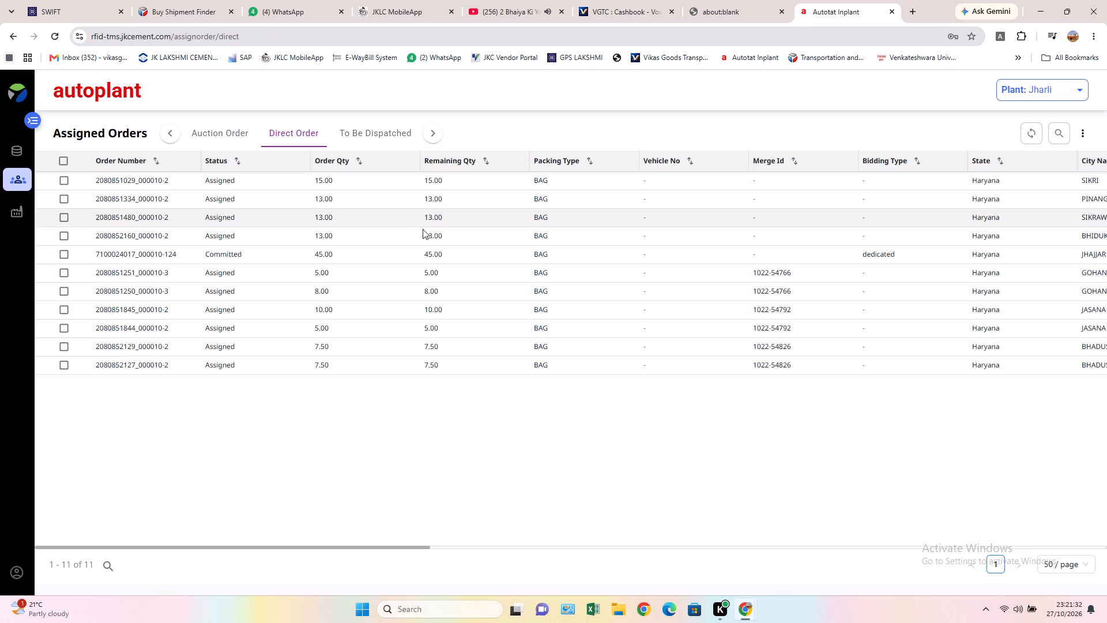
pyautogui.click(63, 254)
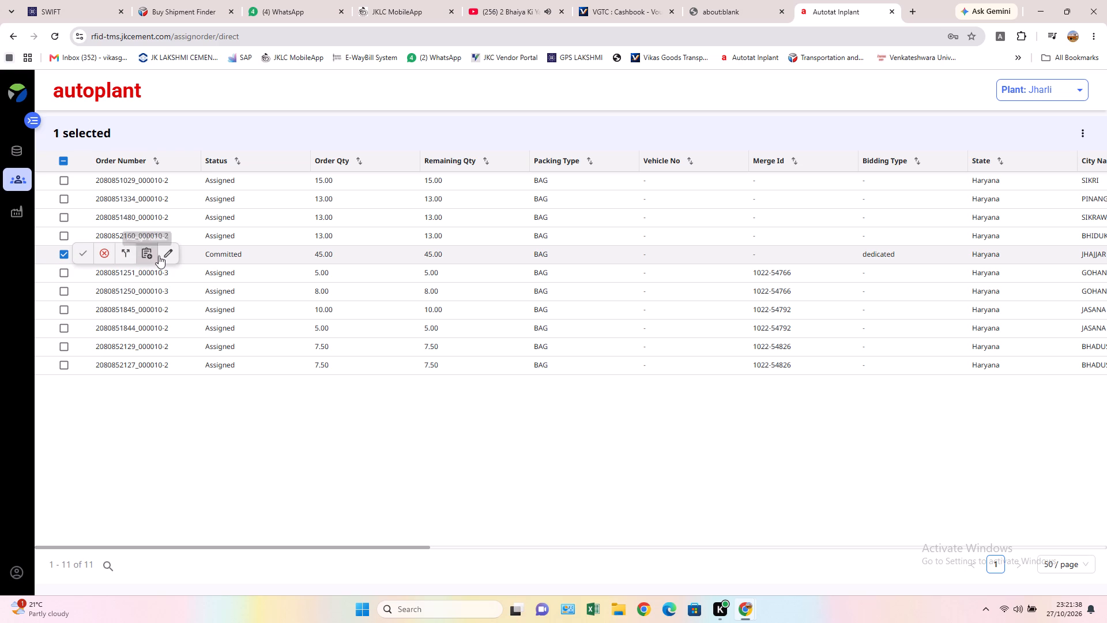
pyautogui.click(163, 254)
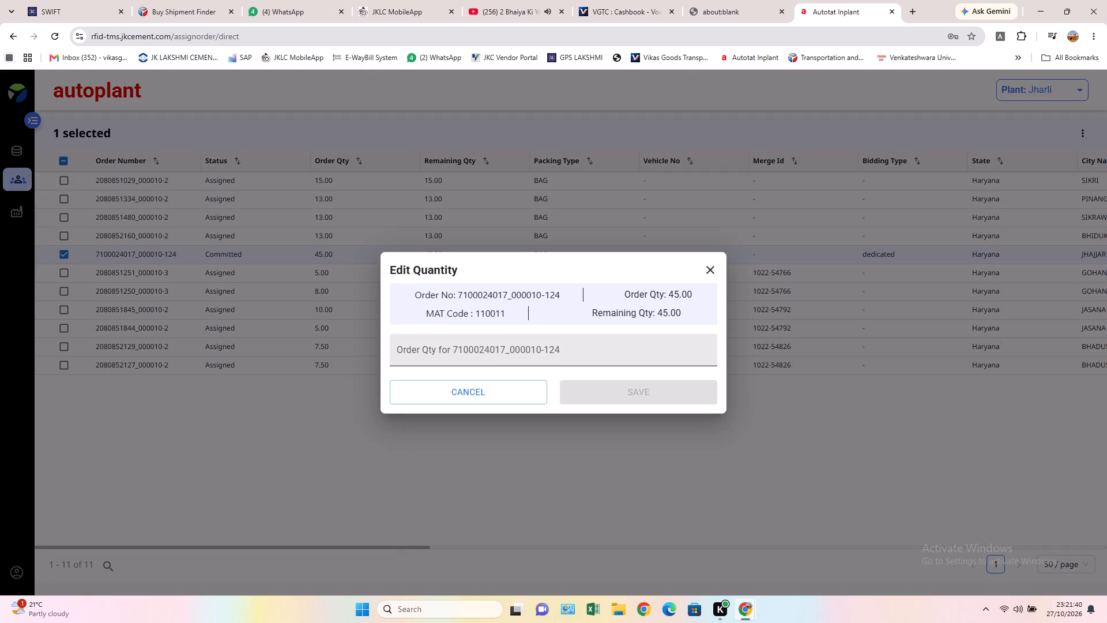
pyautogui.click(577, 351)
pyautogui.write('40')
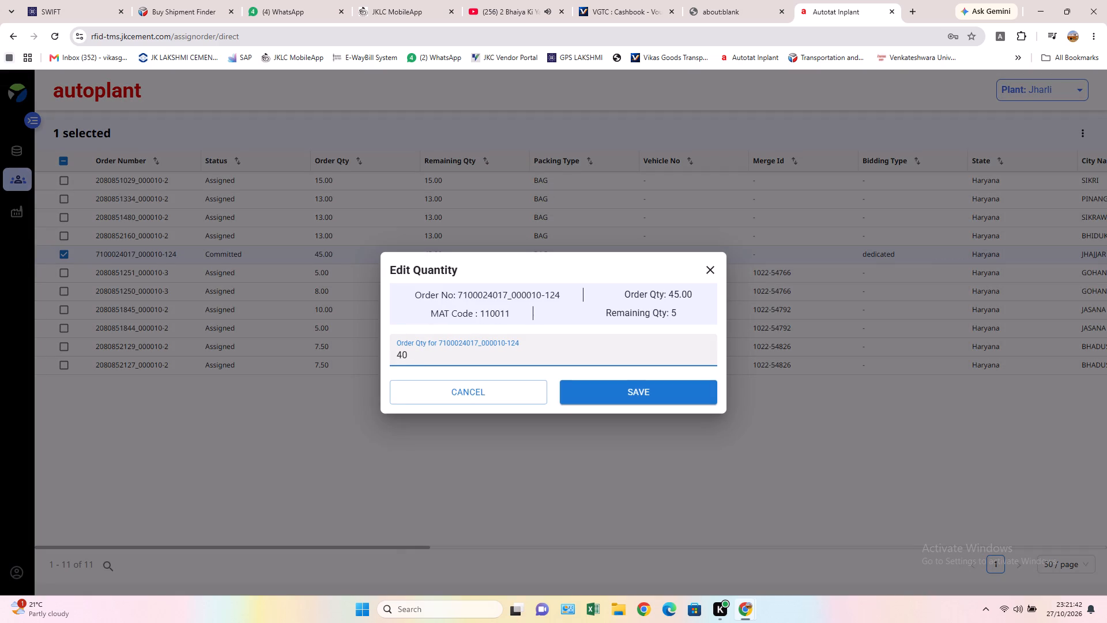
pyautogui.click(592, 393)
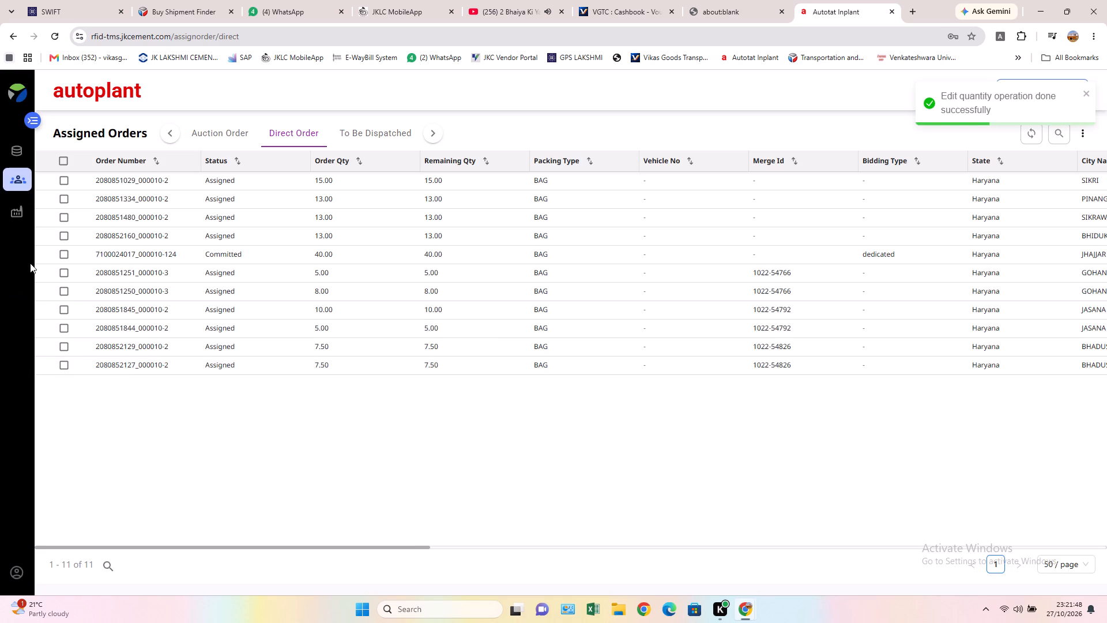
pyautogui.click(67, 254)
pyautogui.click(150, 256)
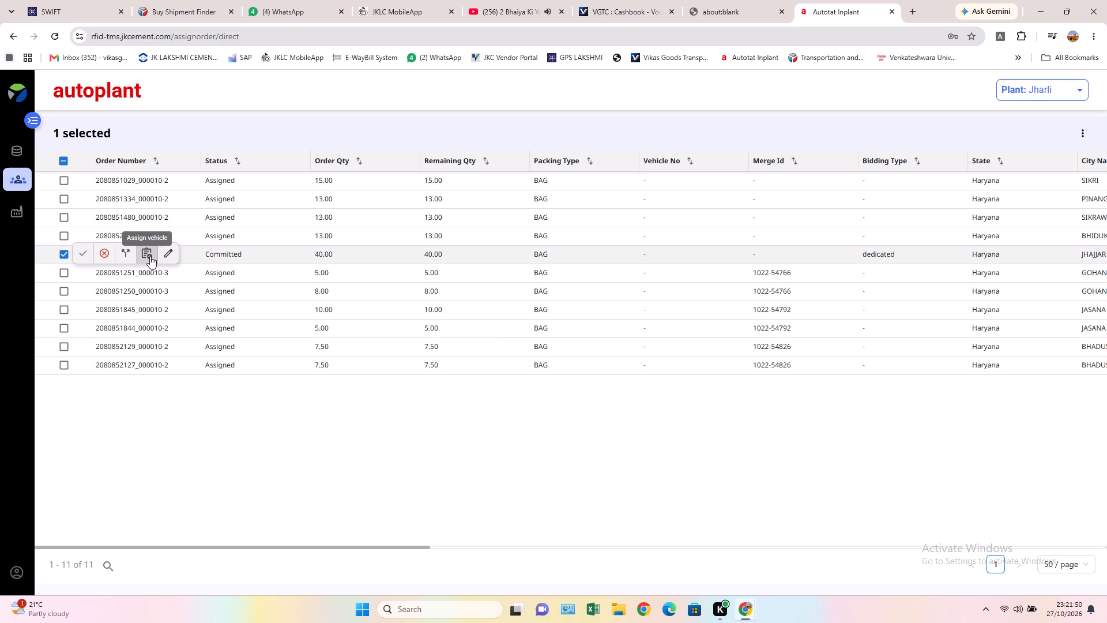
pyautogui.click(484, 286)
pyautogui.write('9020')
pyautogui.click(500, 309)
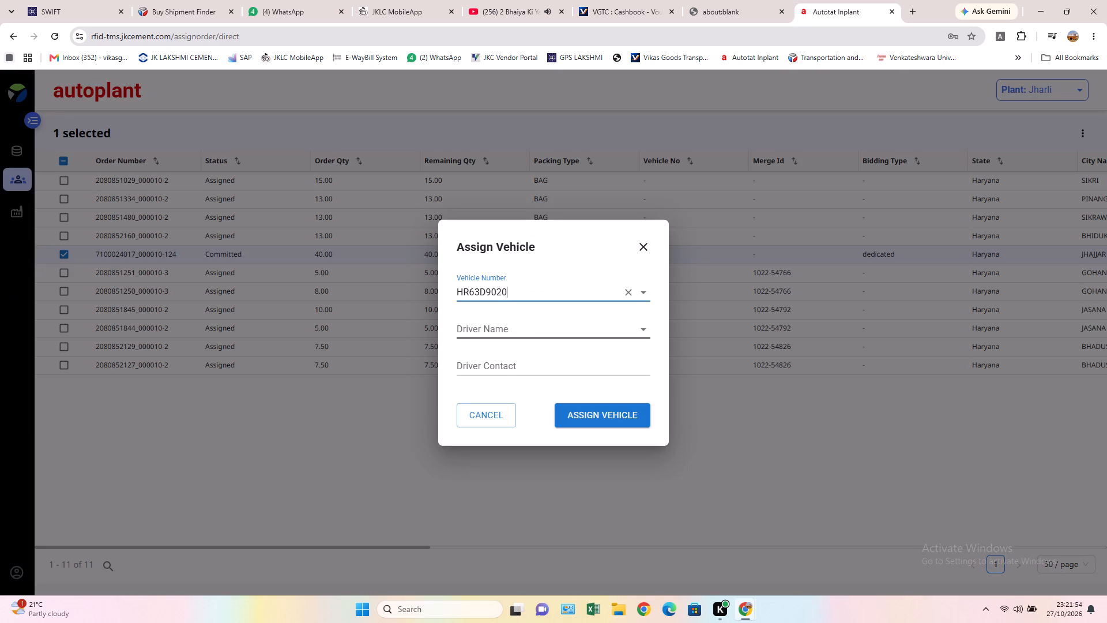
pyautogui.click(484, 336)
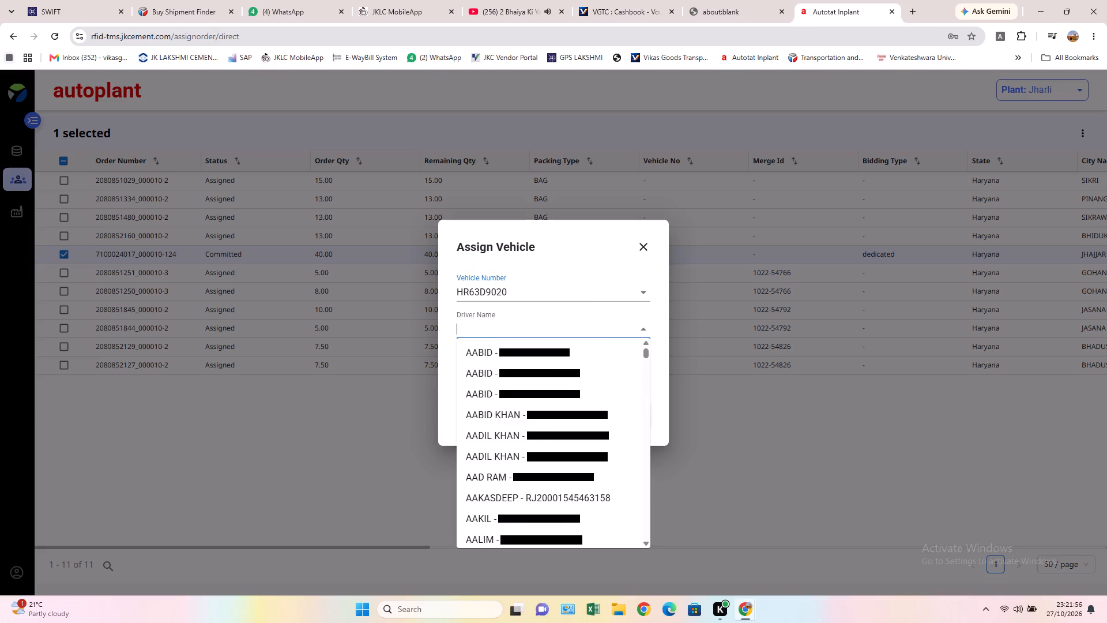
pyautogui.write('SA')
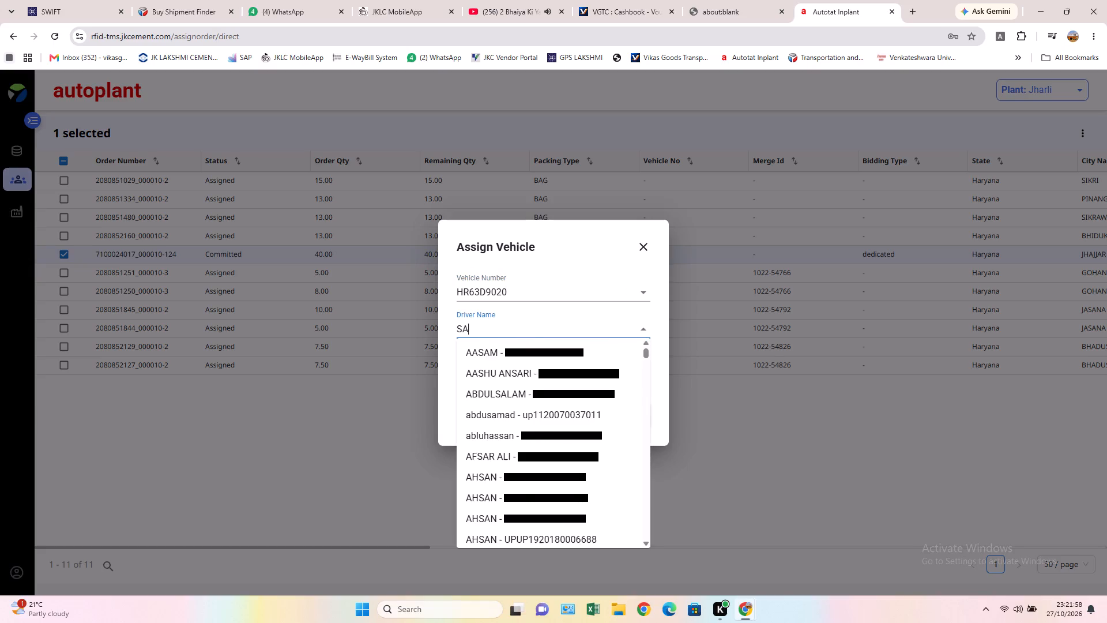
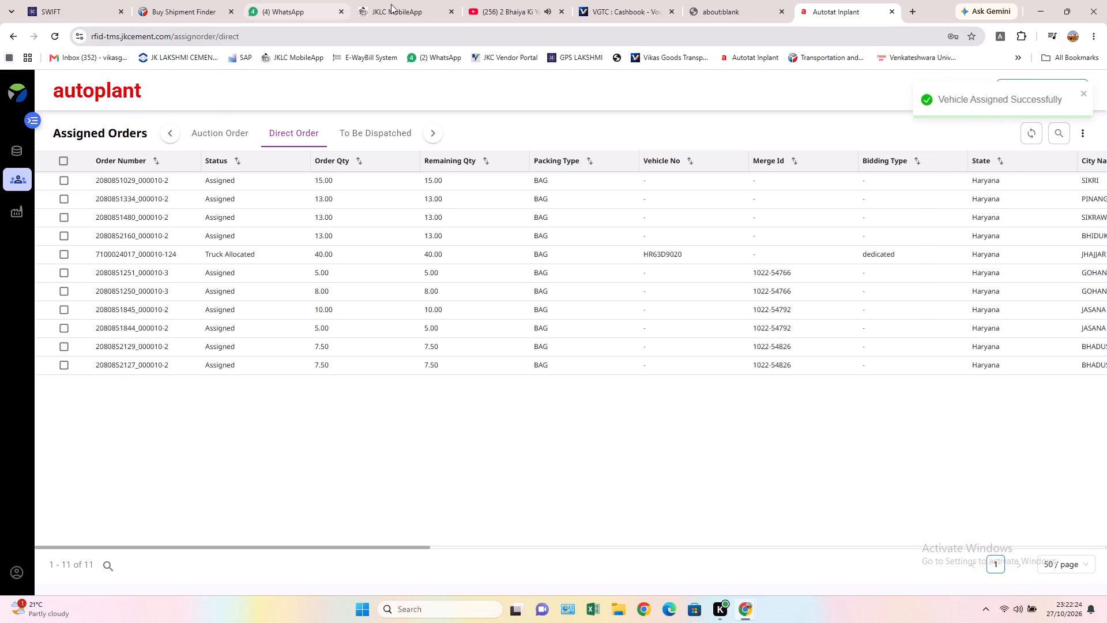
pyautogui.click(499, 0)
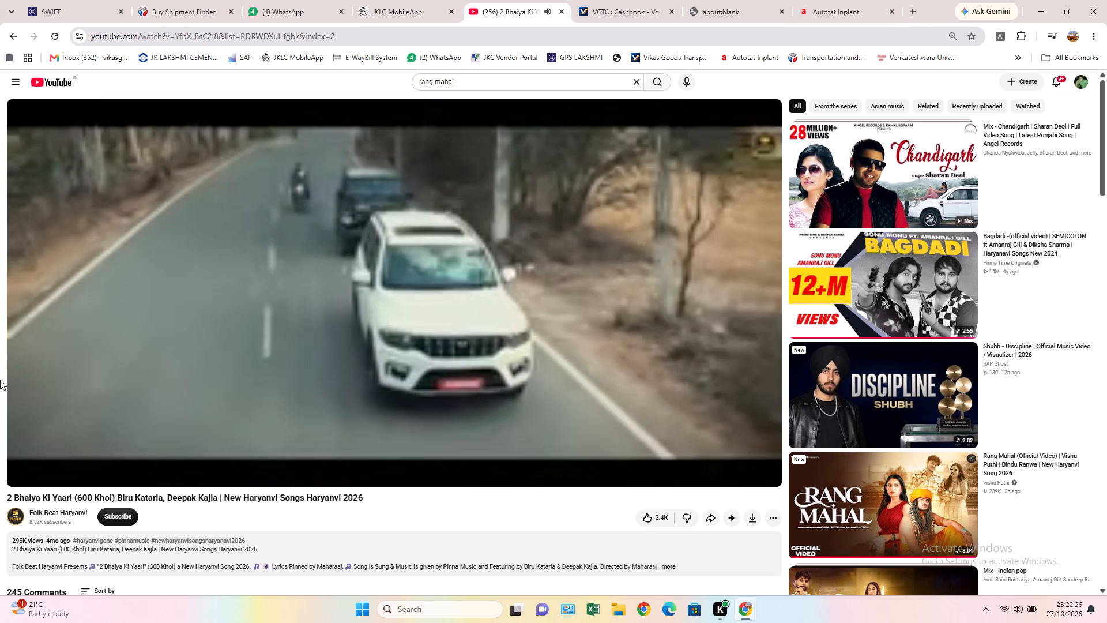
# Find the Vishu Puthi mix with the song JAWANI among the recommended videos and play it.
pyautogui.scroll(-4, 957, 344)
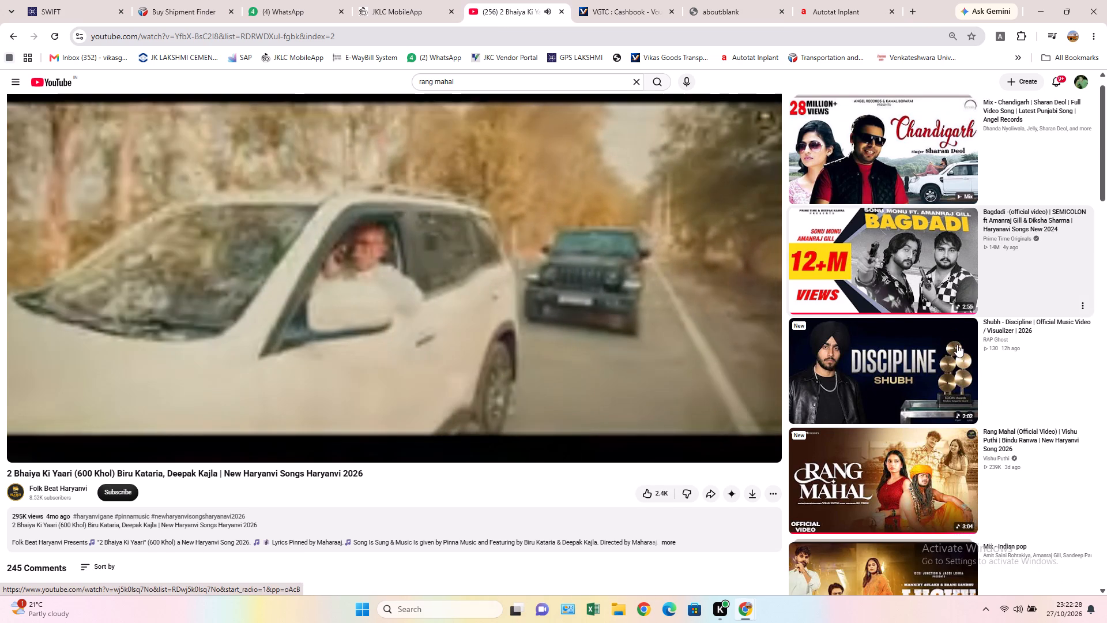
pyautogui.scroll(-2, 958, 386)
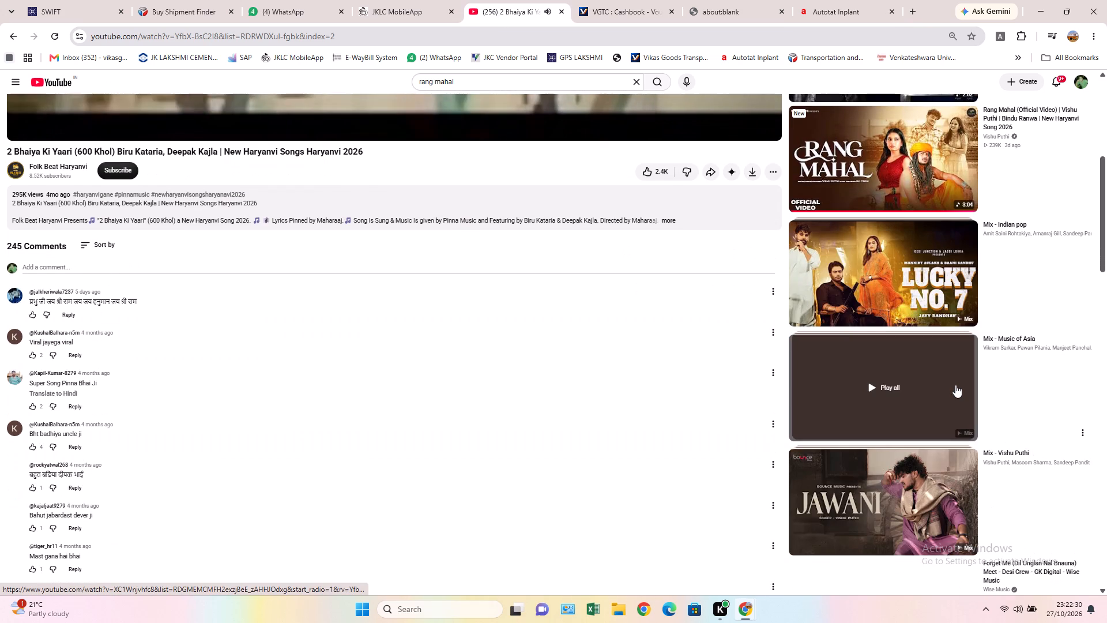
pyautogui.scroll(-2, 955, 394)
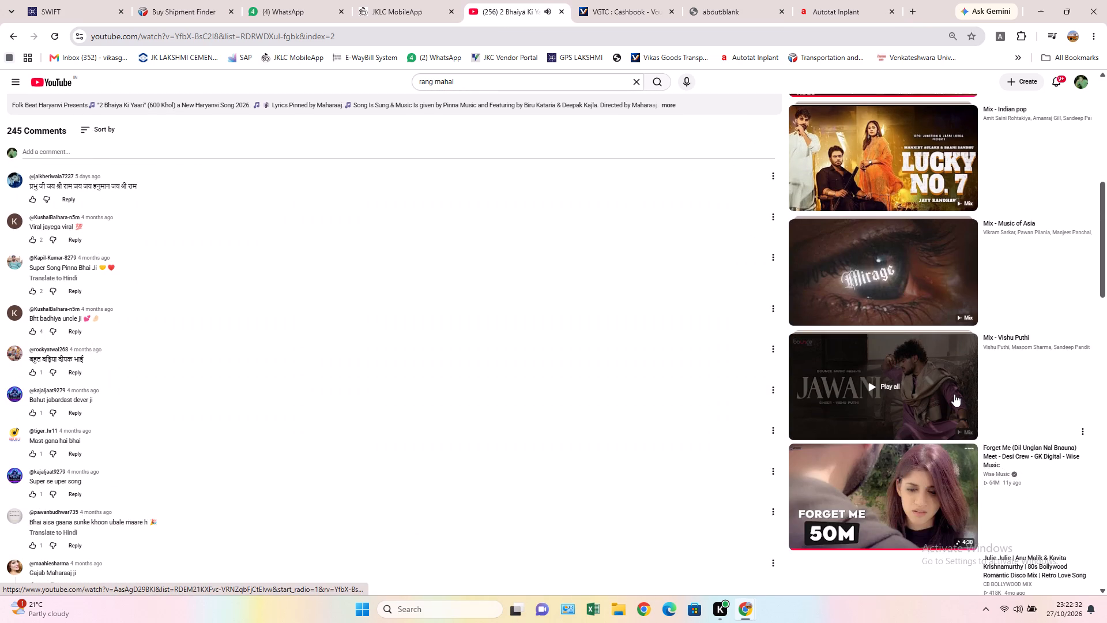
pyautogui.scroll(-2, 954, 394)
pyautogui.click(917, 277)
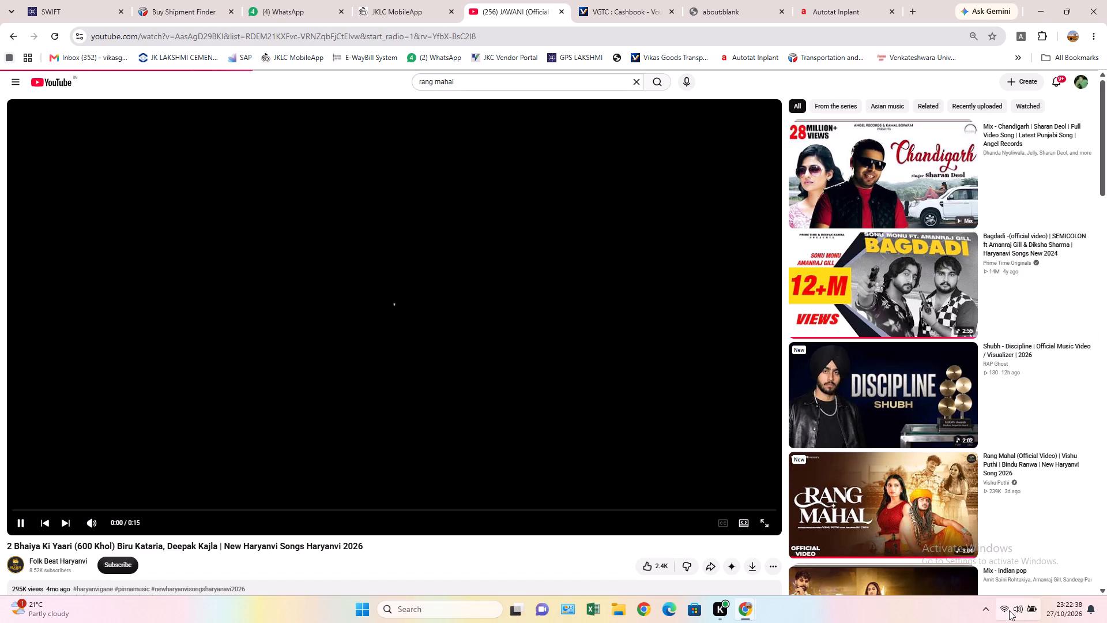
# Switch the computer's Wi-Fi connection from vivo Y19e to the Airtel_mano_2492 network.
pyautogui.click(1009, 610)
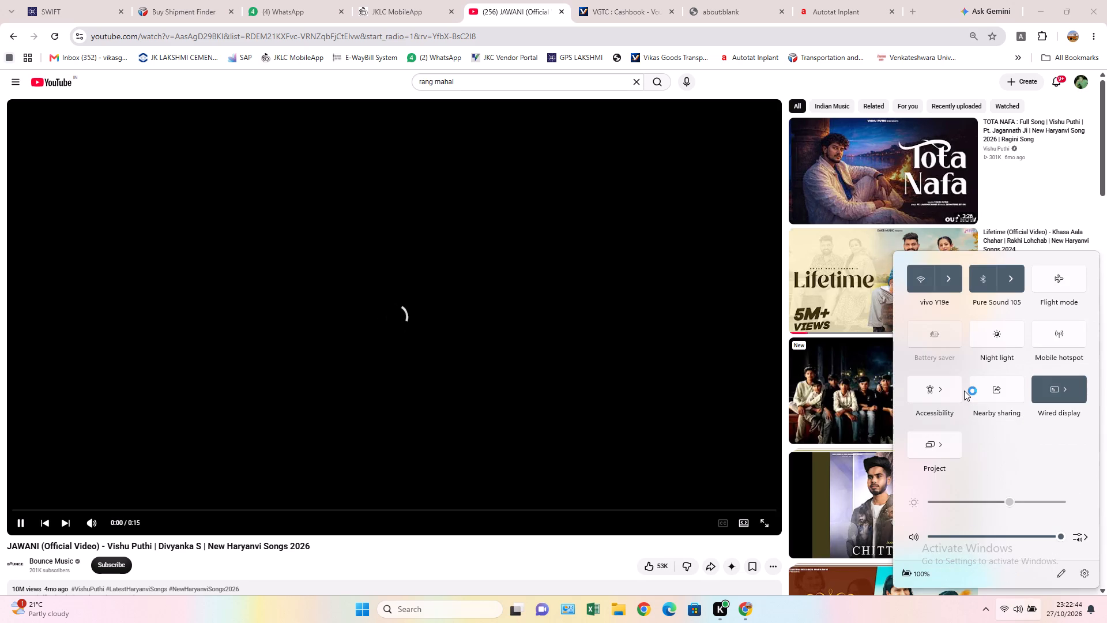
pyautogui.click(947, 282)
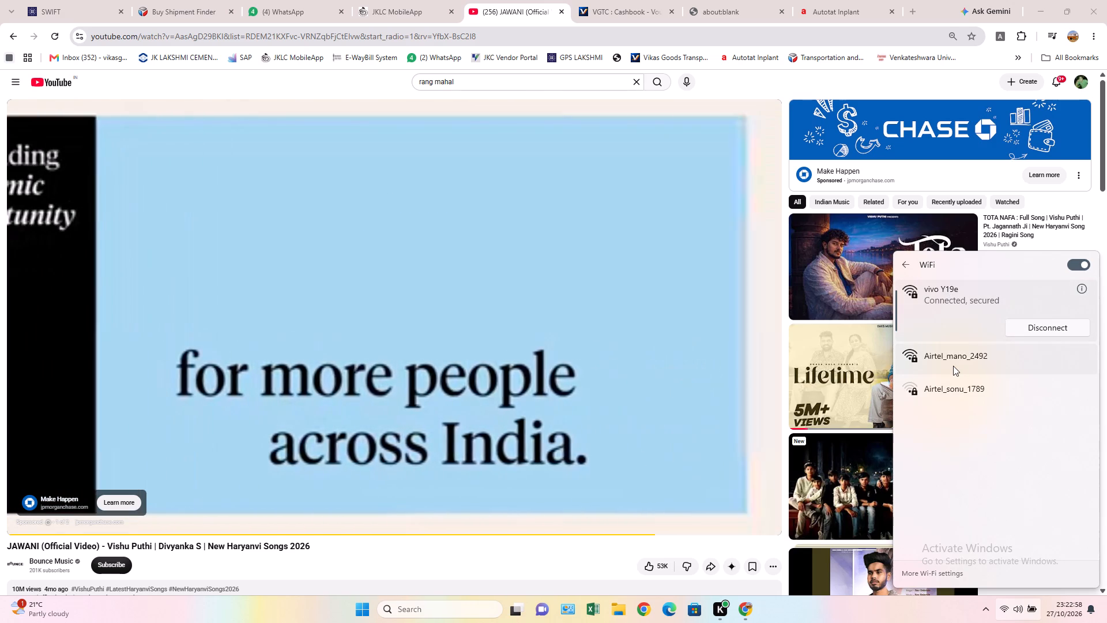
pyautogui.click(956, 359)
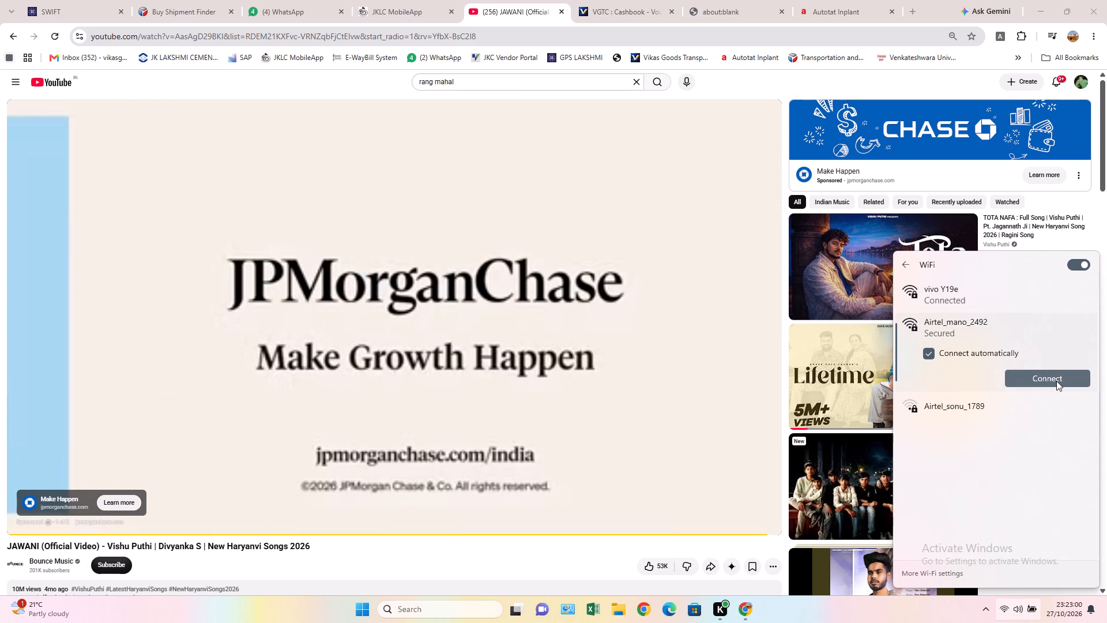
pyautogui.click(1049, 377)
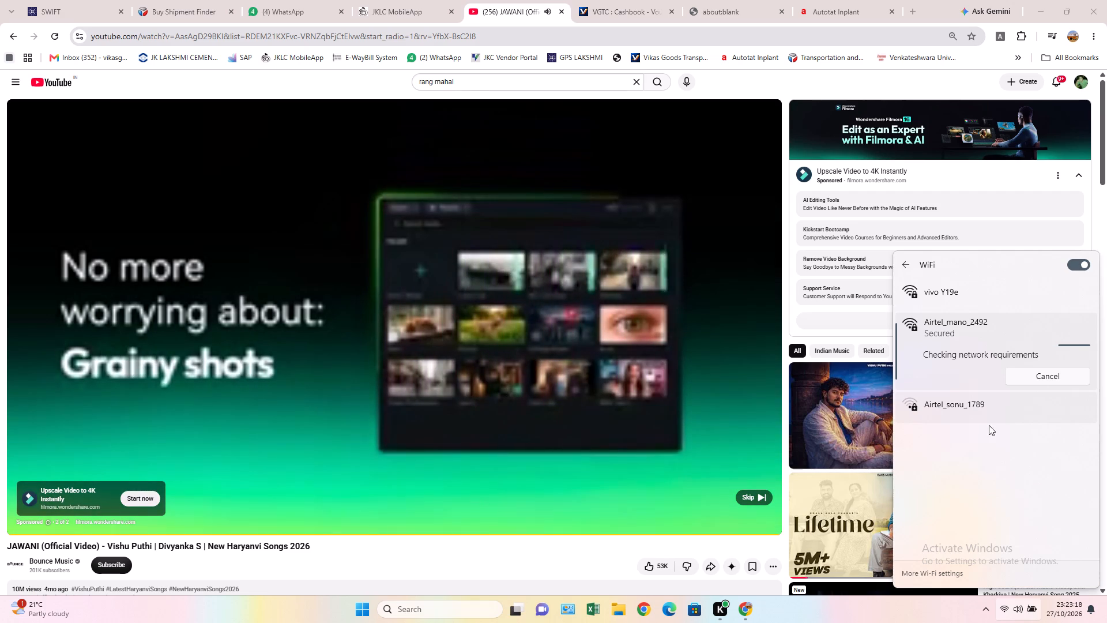
# Turn Wi-Fi off and back on to refresh the available networks.
pyautogui.click(1074, 262)
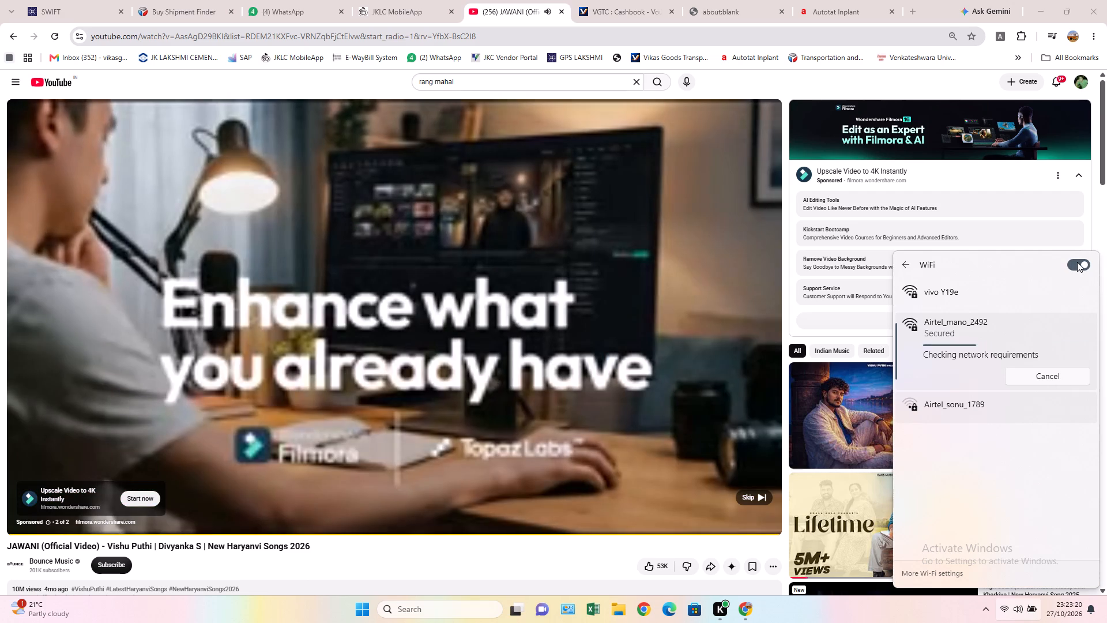
pyautogui.click(1080, 263)
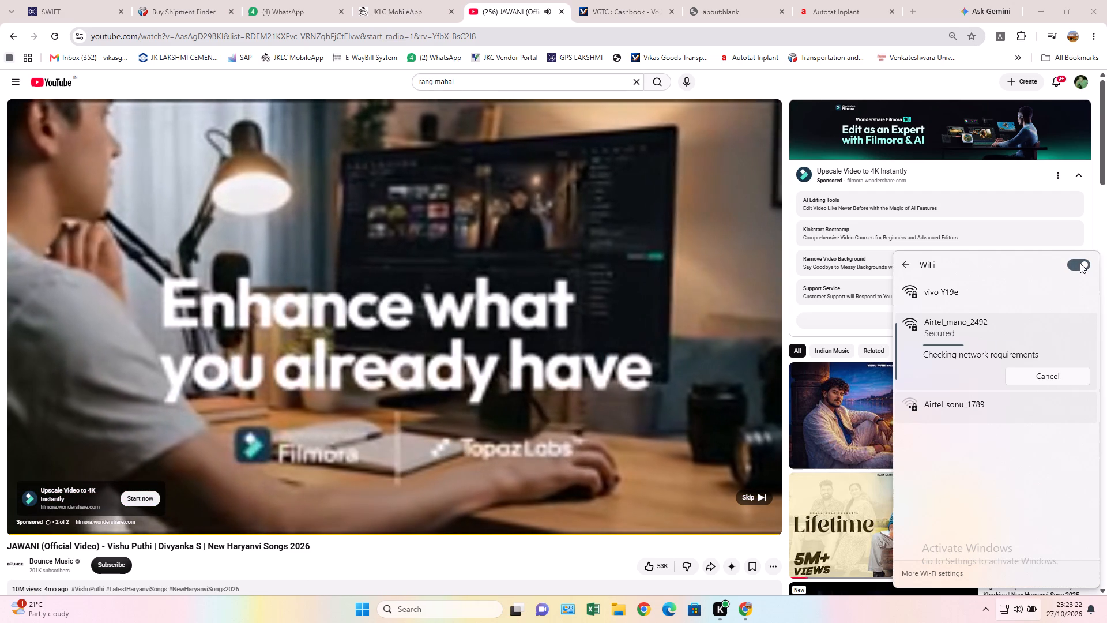
pyautogui.click(1080, 263)
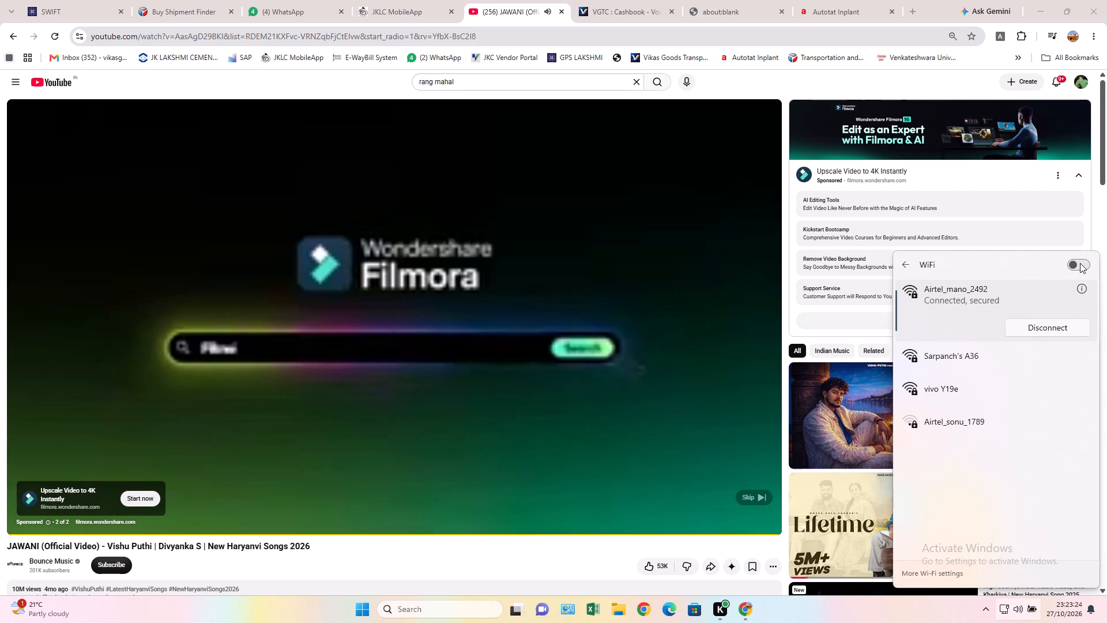
pyautogui.click(1080, 263)
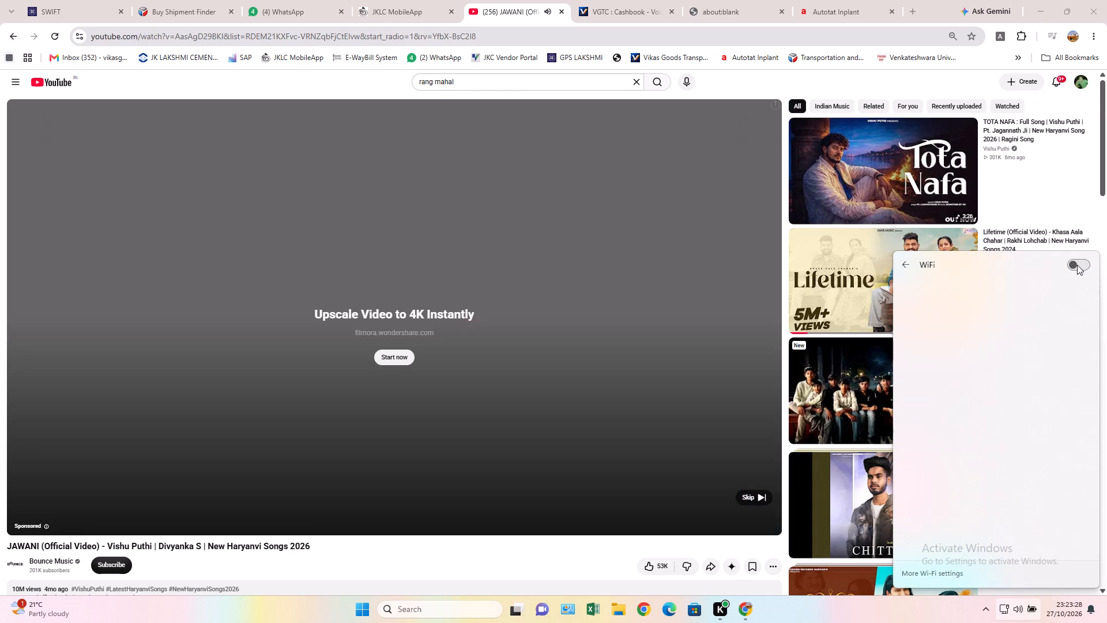
pyautogui.click(1074, 264)
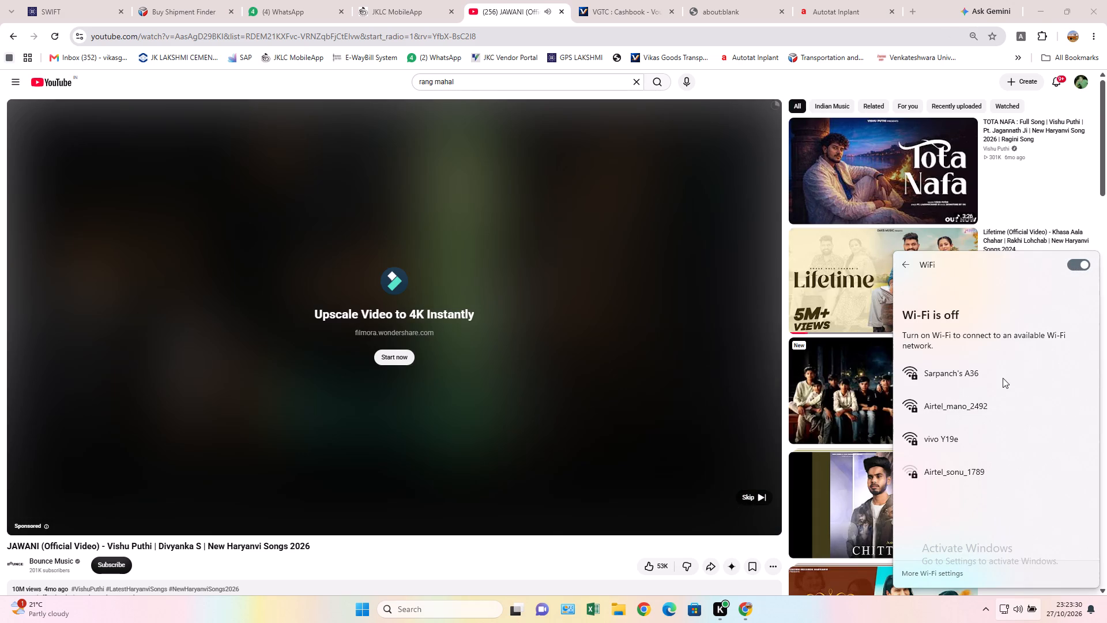
pyautogui.click(1080, 260)
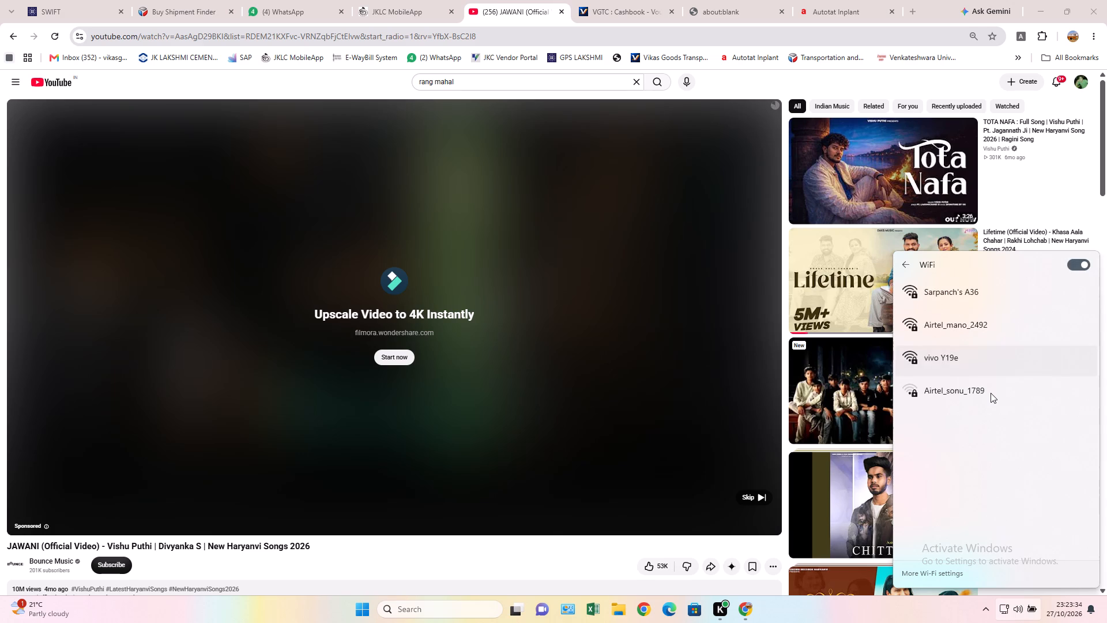
# Connect to the Sarpanch's A36 Wi-Fi network and return to the YouTube video.
pyautogui.click(995, 303)
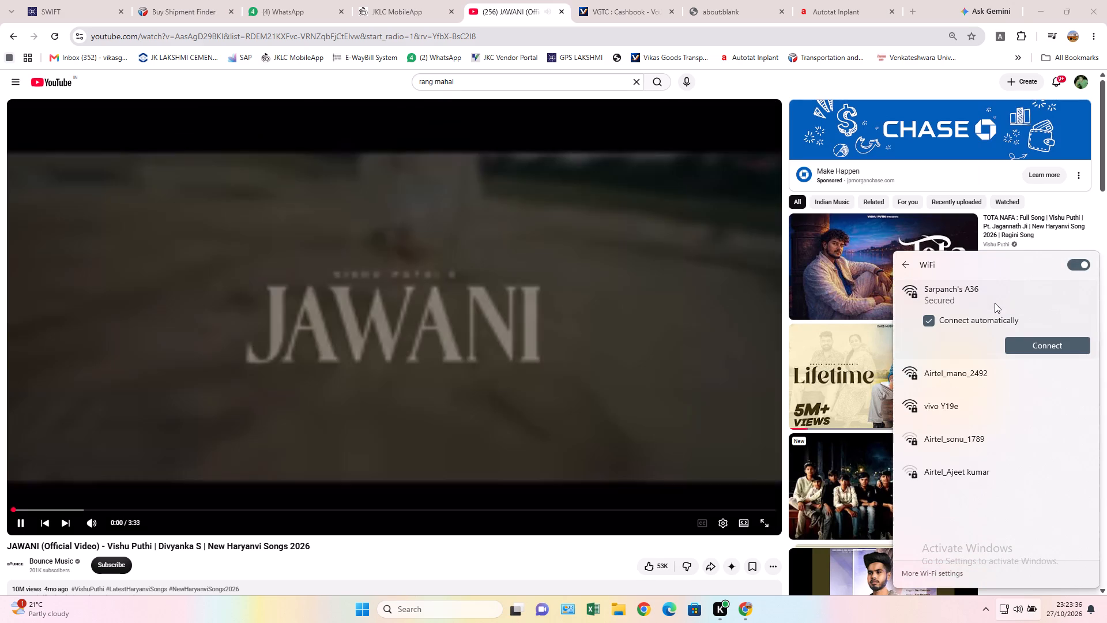
pyautogui.click(1028, 343)
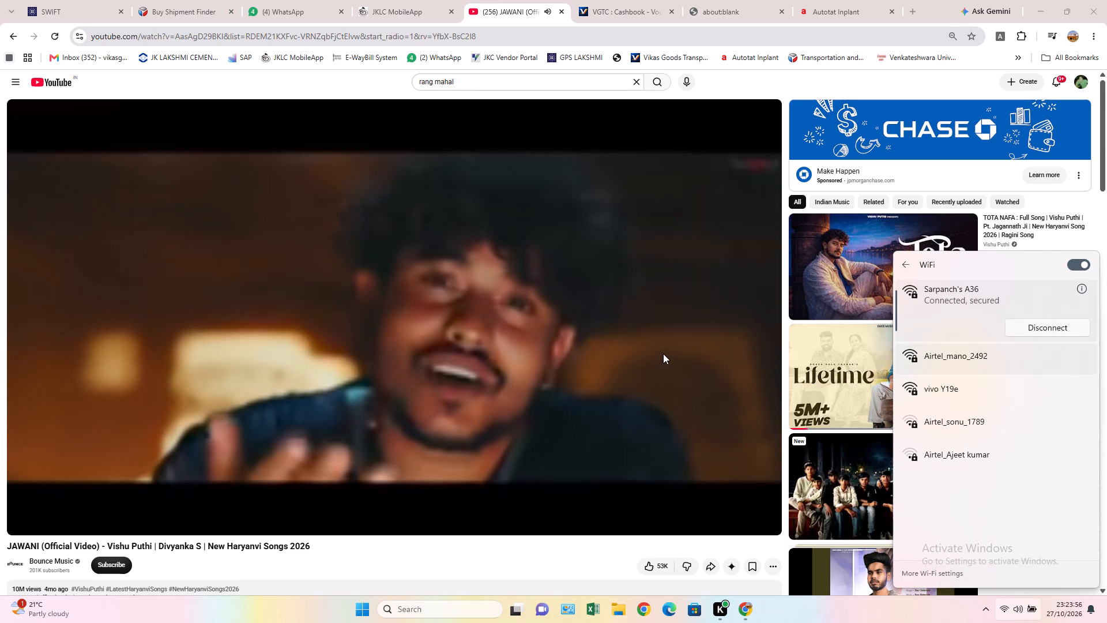
pyautogui.click(663, 354)
# Set the playback quality of the JAWANI video to 720p.
pyautogui.click(720, 453)
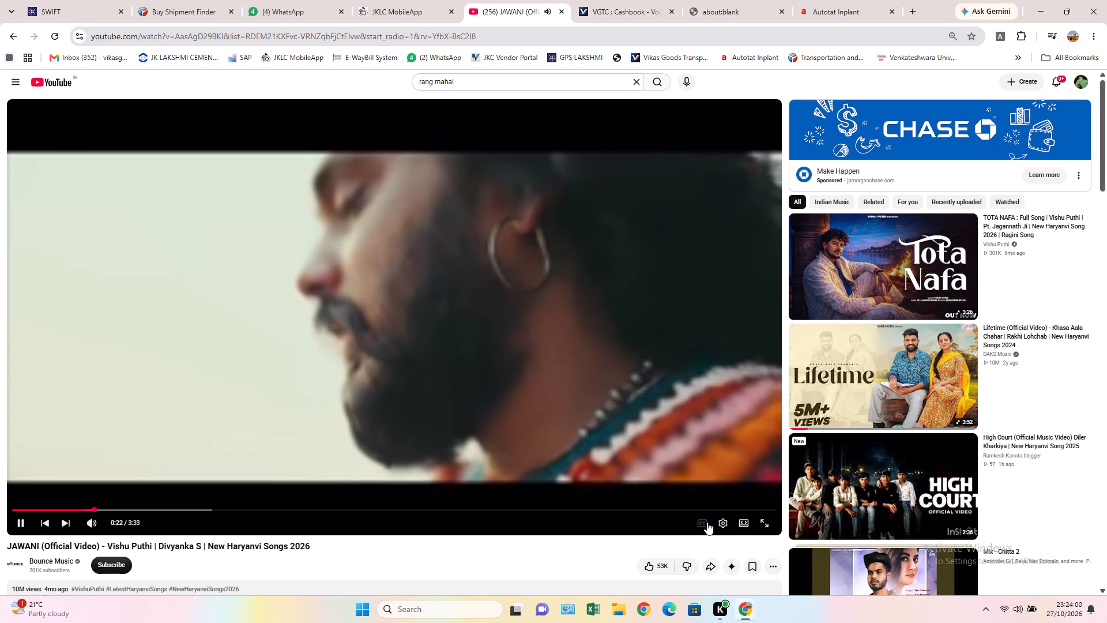
pyautogui.click(725, 523)
pyautogui.click(718, 497)
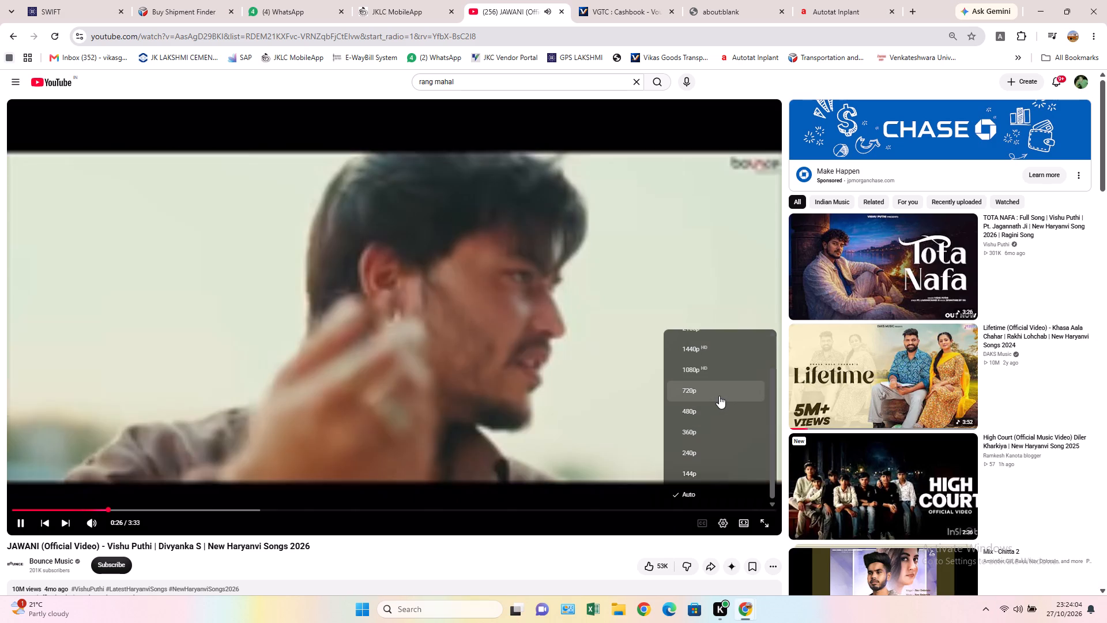
pyautogui.click(719, 392)
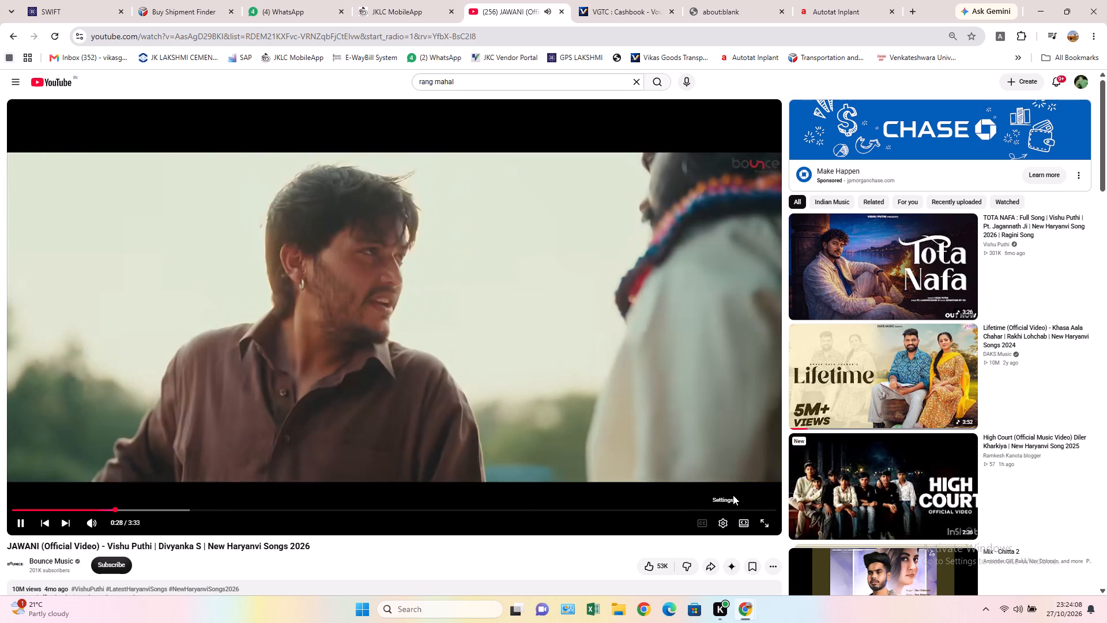
# Play the Chitta 2 mix from the recommended videos.
pyautogui.scroll(-4, 897, 397)
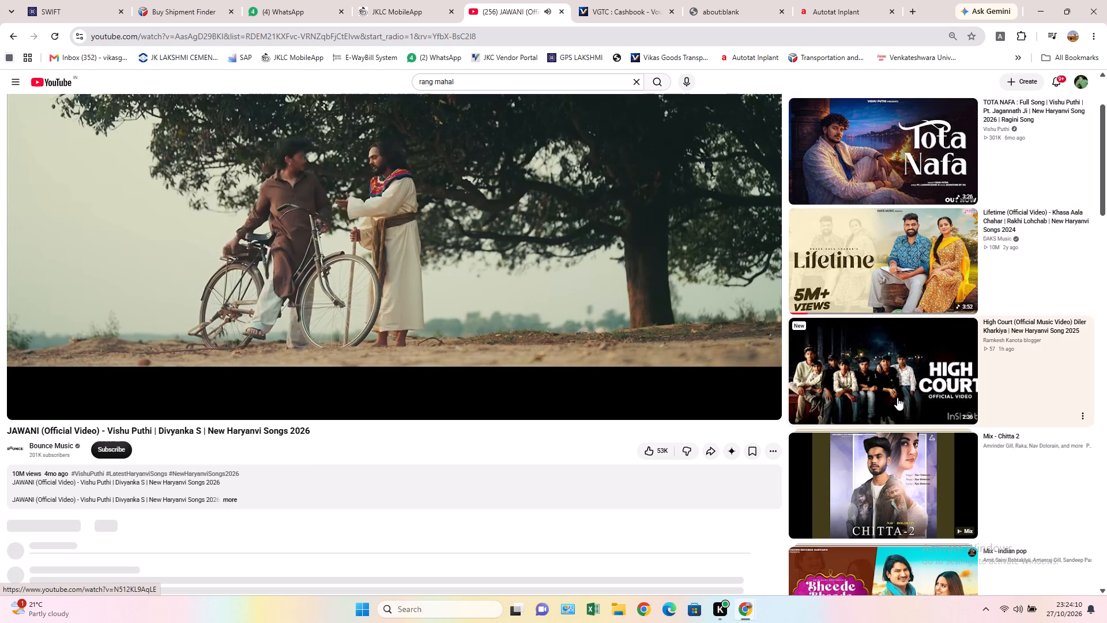
pyautogui.click(893, 388)
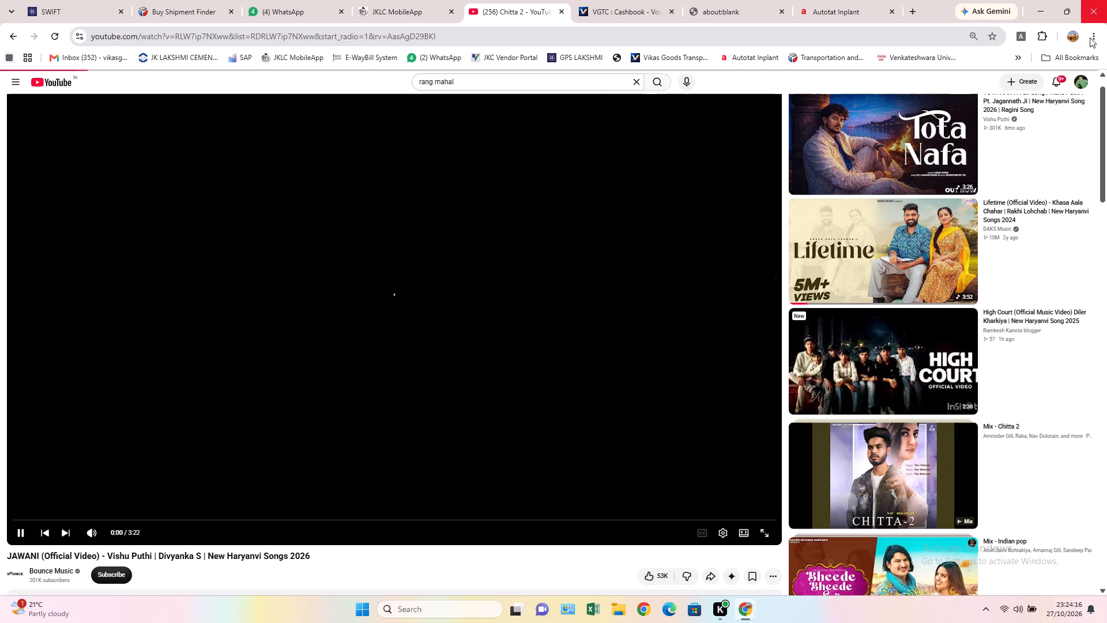
# Switch to the VGTC site and open the Deposits section of the JK Lakshmi cashbook.
pyautogui.click(615, 1)
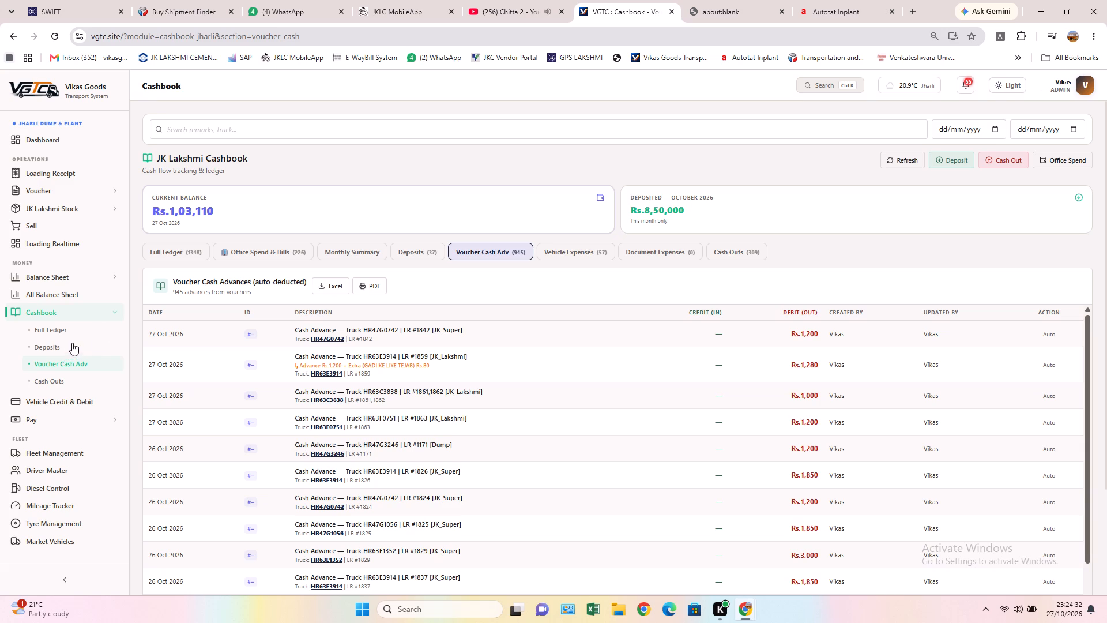
pyautogui.click(50, 346)
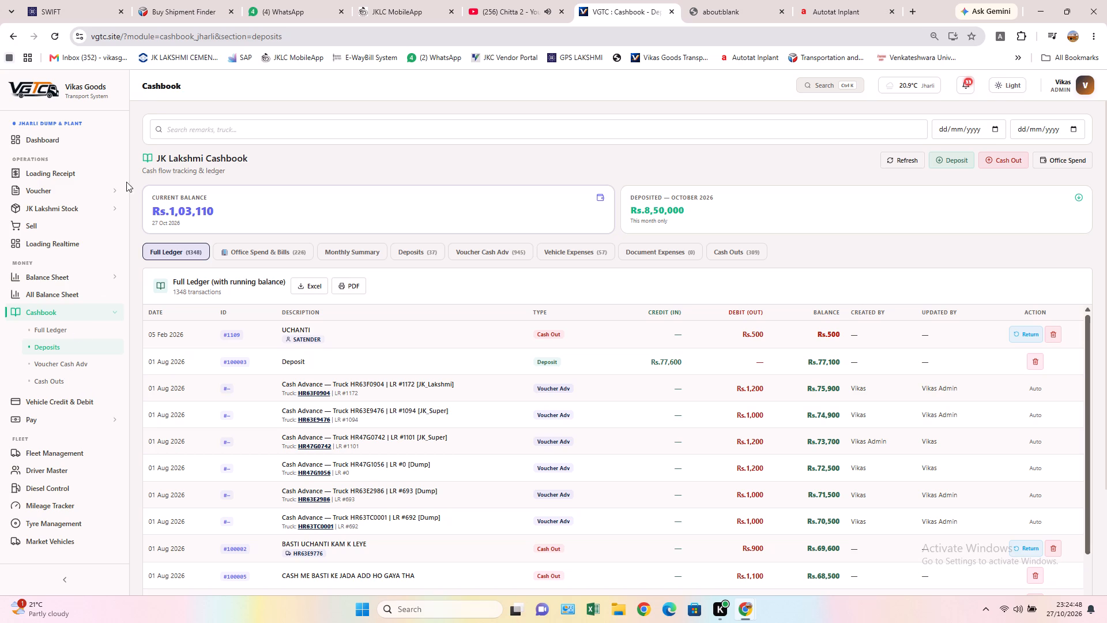
# Open the JKL dump vouchers and filter their date column to 19, 20, 21, 22, 23, 24 and 26 October 2026.
pyautogui.click(86, 196)
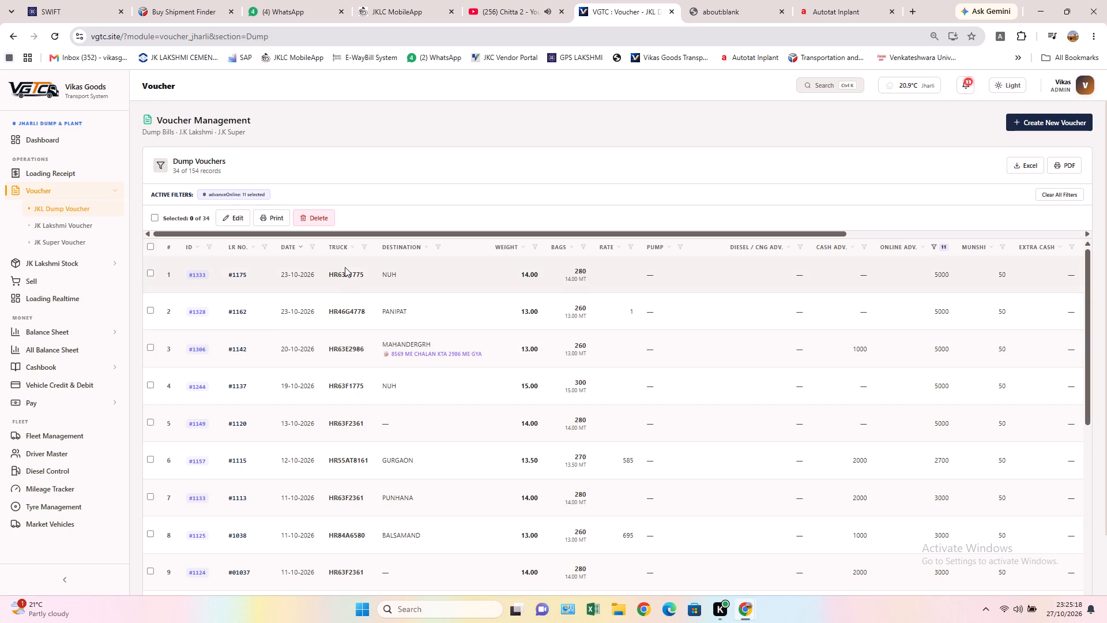
pyautogui.click(313, 249)
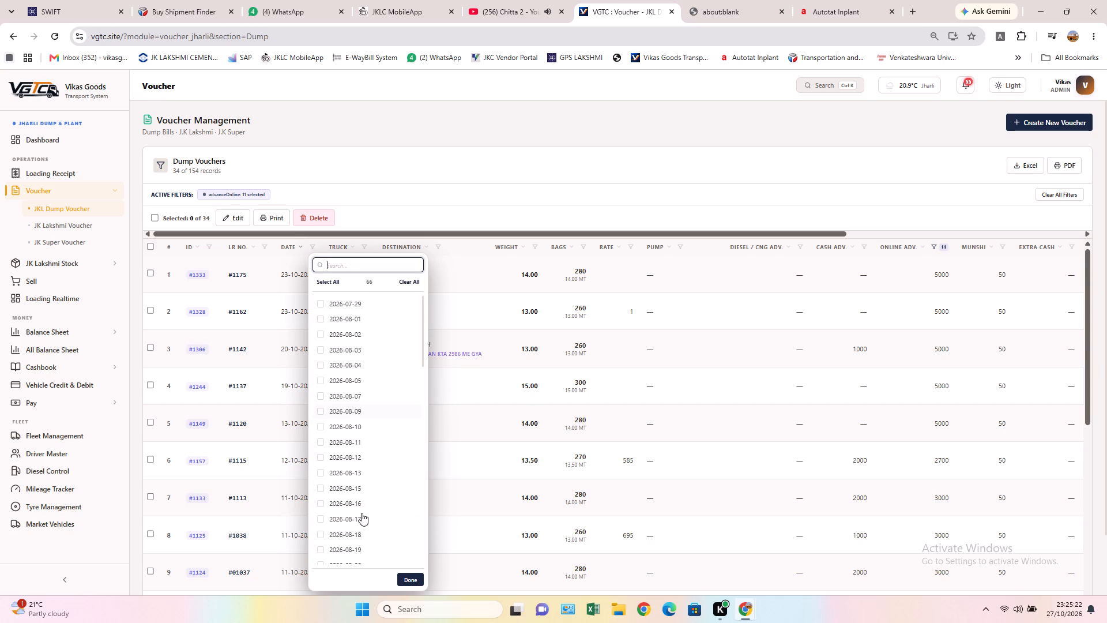
pyautogui.scroll(-1, 366, 553)
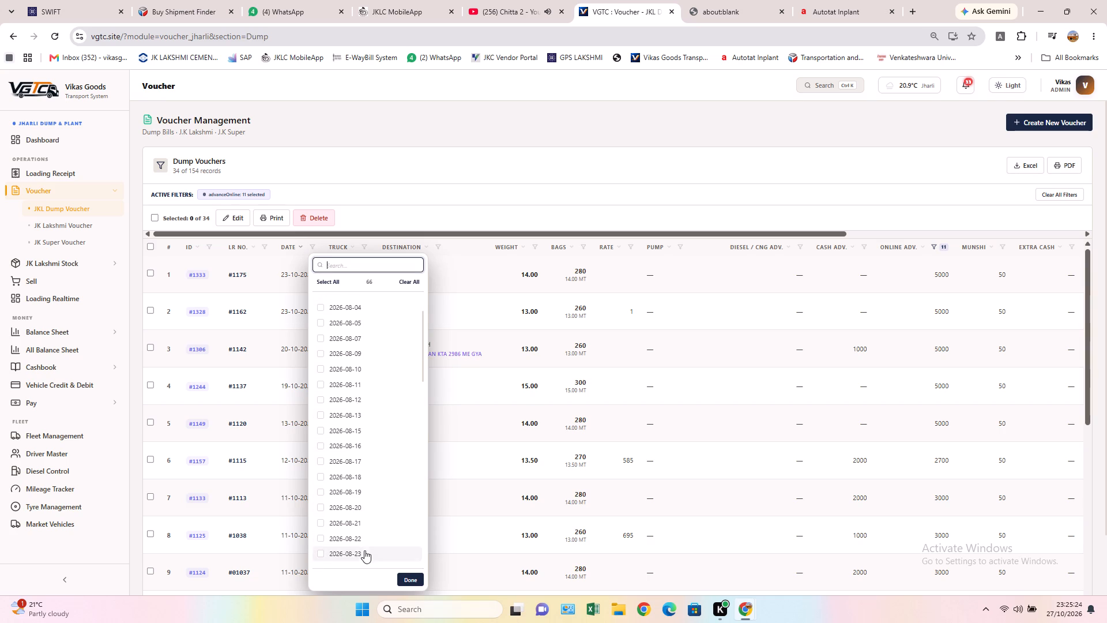
pyautogui.click(368, 514)
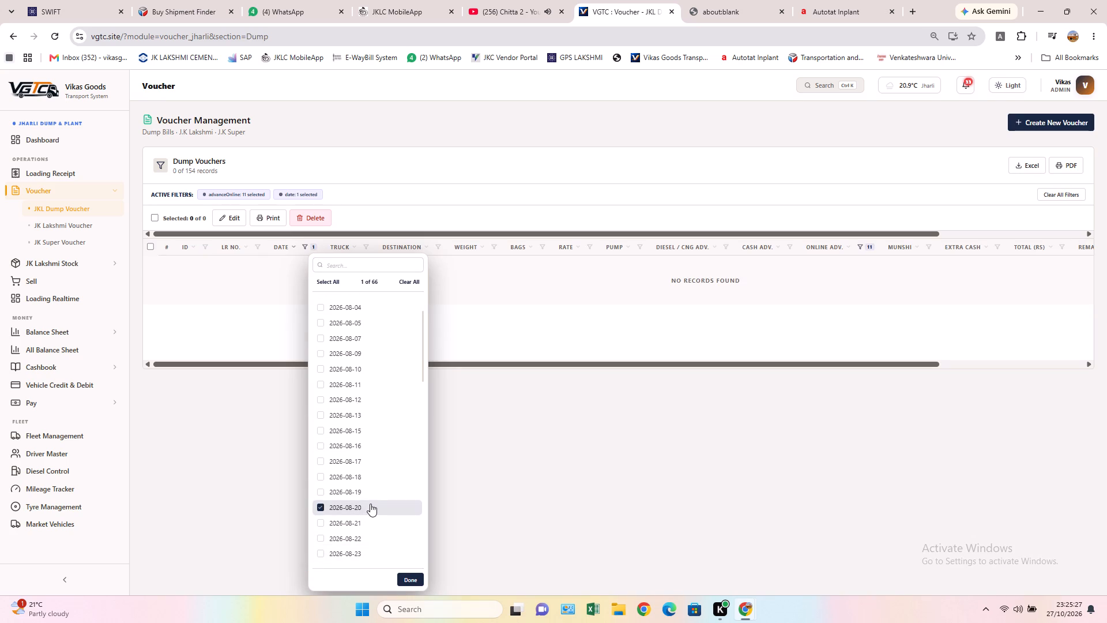
pyautogui.click(370, 504)
pyautogui.scroll(-6, 370, 504)
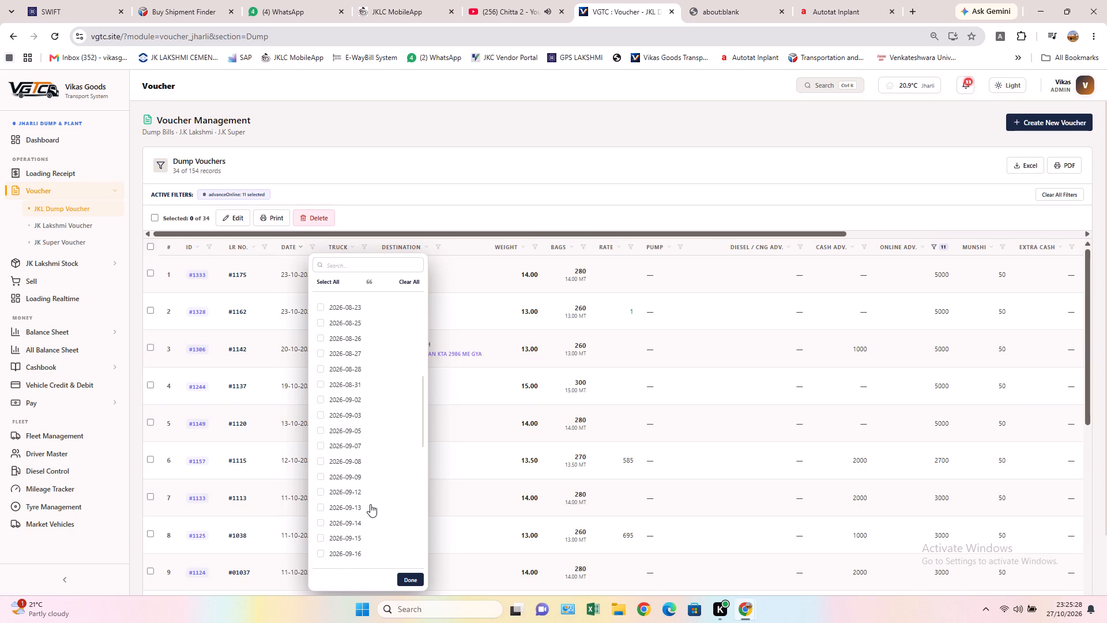
pyautogui.scroll(-12, 370, 504)
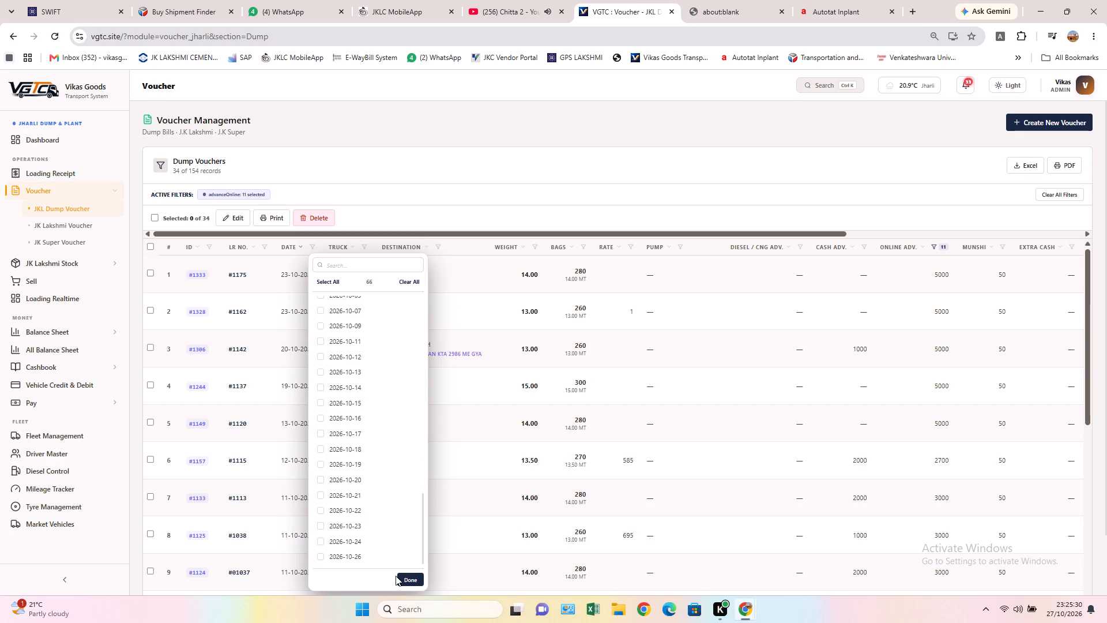
pyautogui.click(381, 554)
pyautogui.click(380, 543)
pyautogui.click(383, 526)
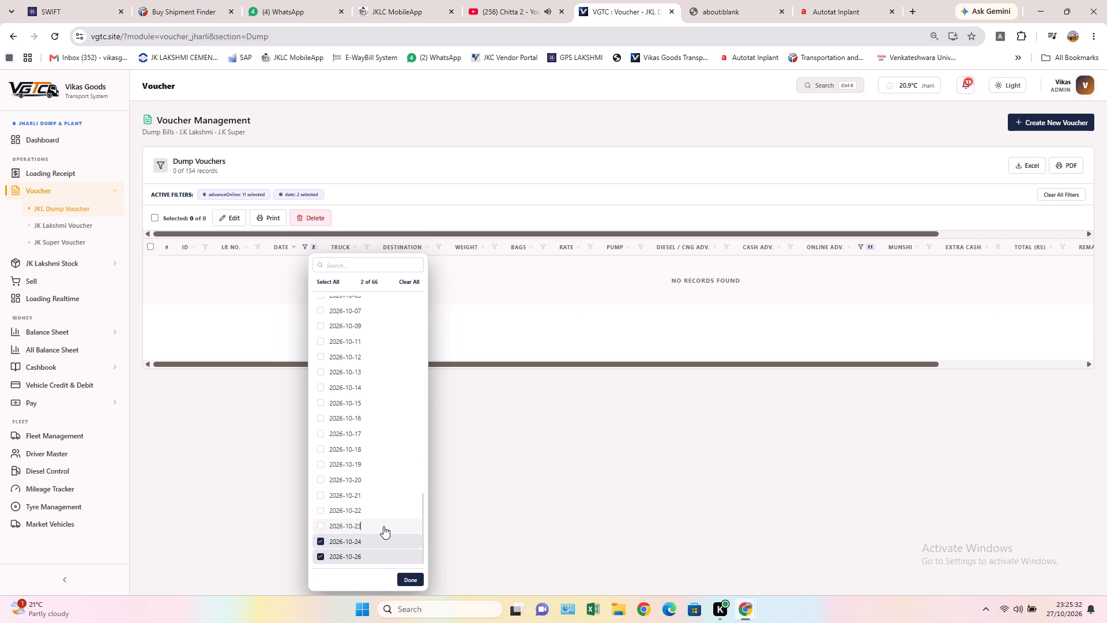
pyautogui.click(383, 511)
pyautogui.click(387, 485)
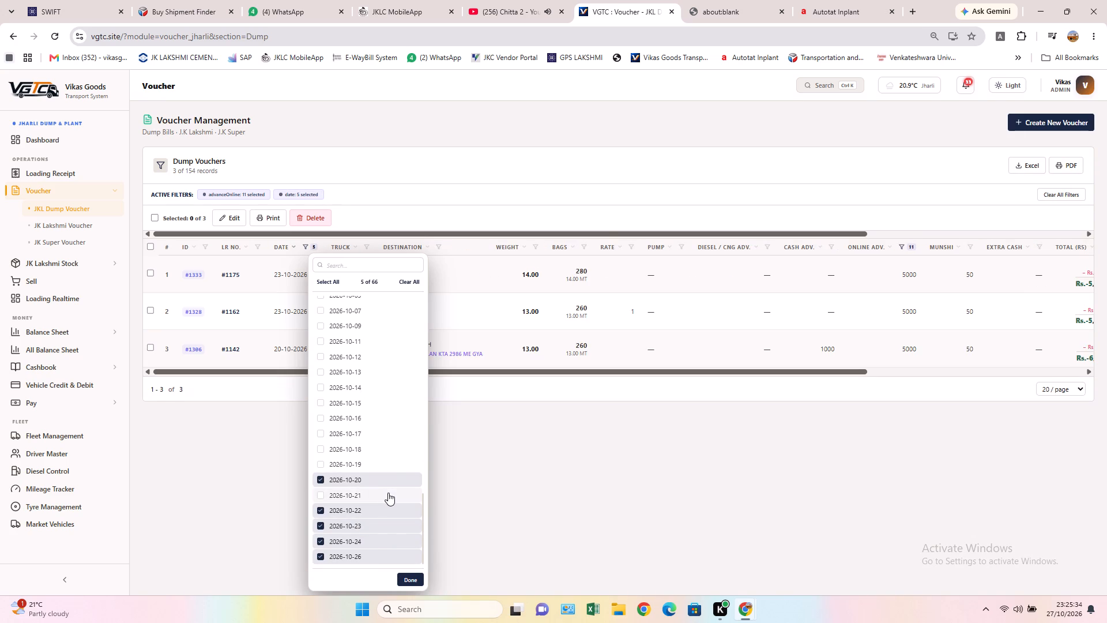
pyautogui.click(388, 493)
pyautogui.click(391, 468)
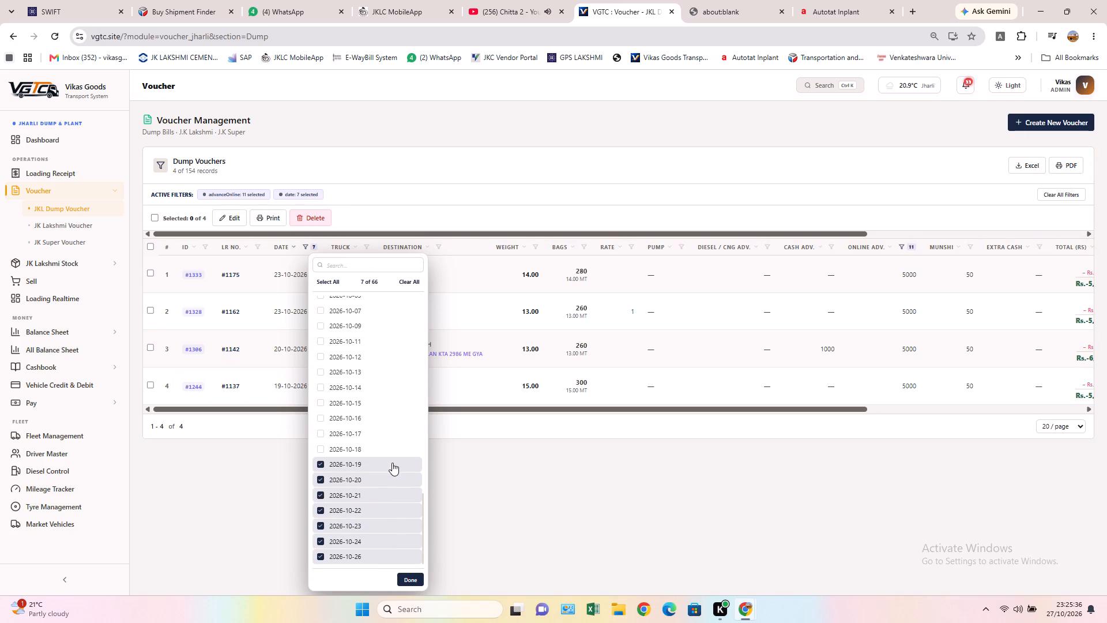
pyautogui.click(407, 578)
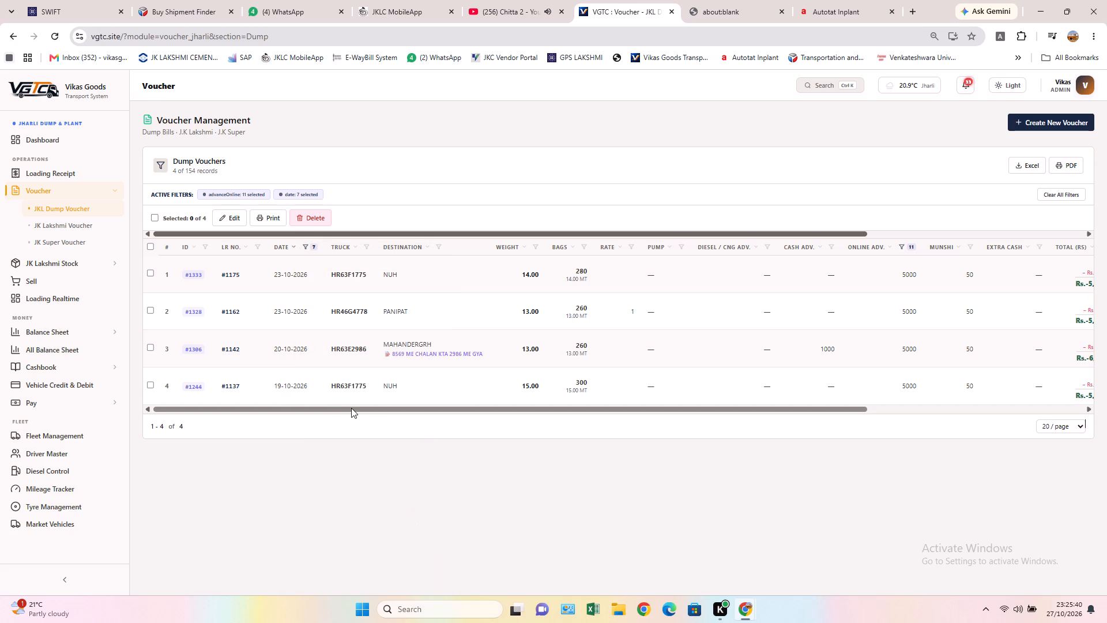
pyautogui.scroll(5, 351, 407)
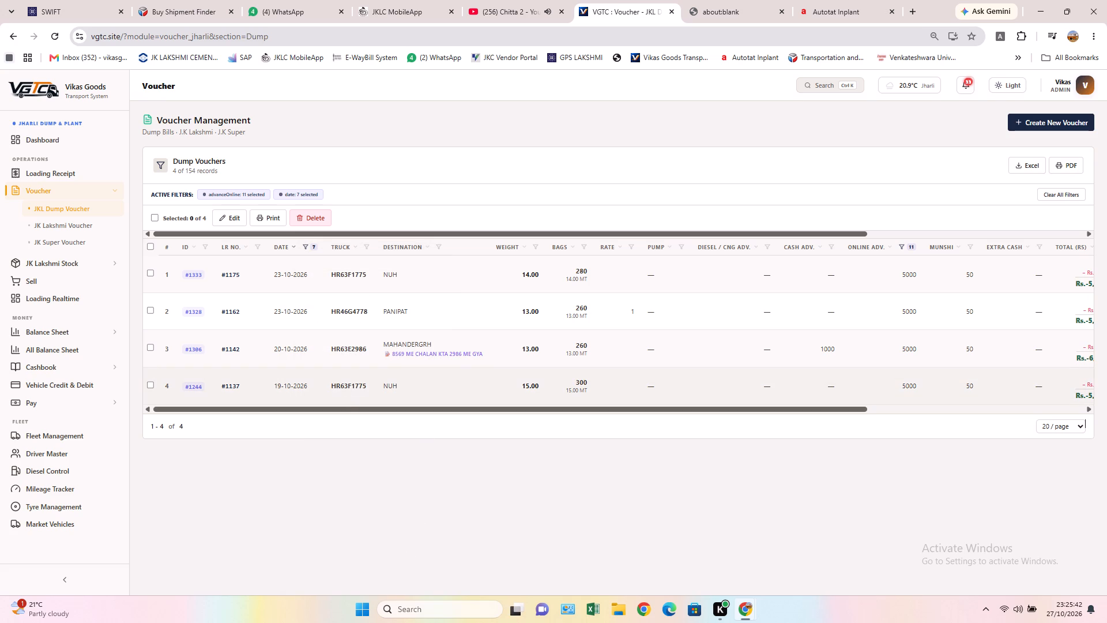
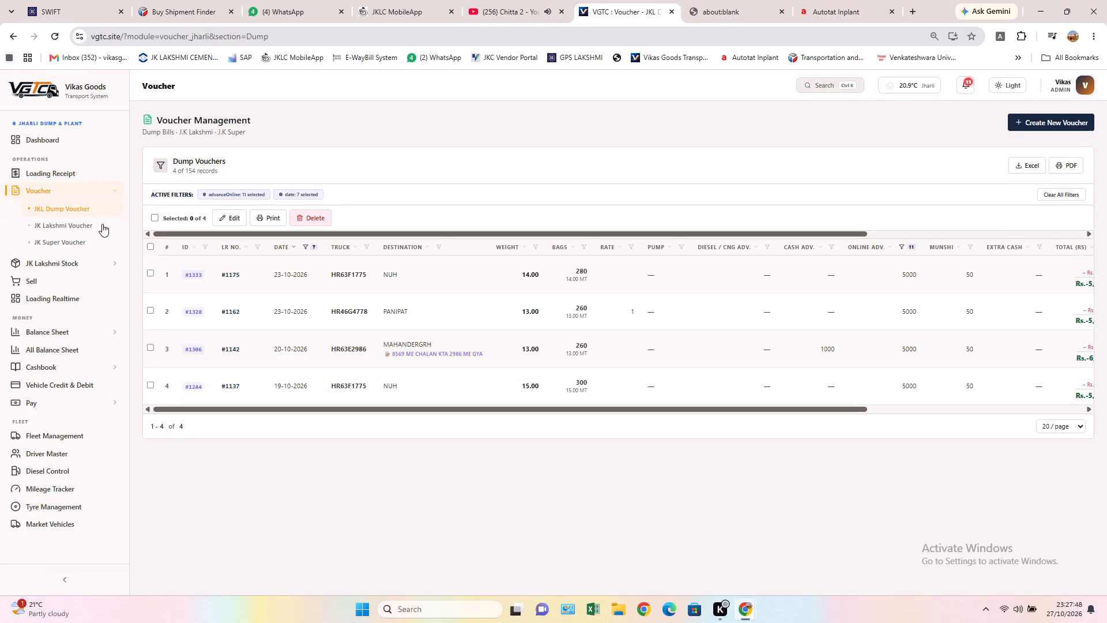
# Open the JK Lakshmi vouchers, sort them oldest first, and filter the date column to 19 through 27 October 2026.
pyautogui.click(86, 223)
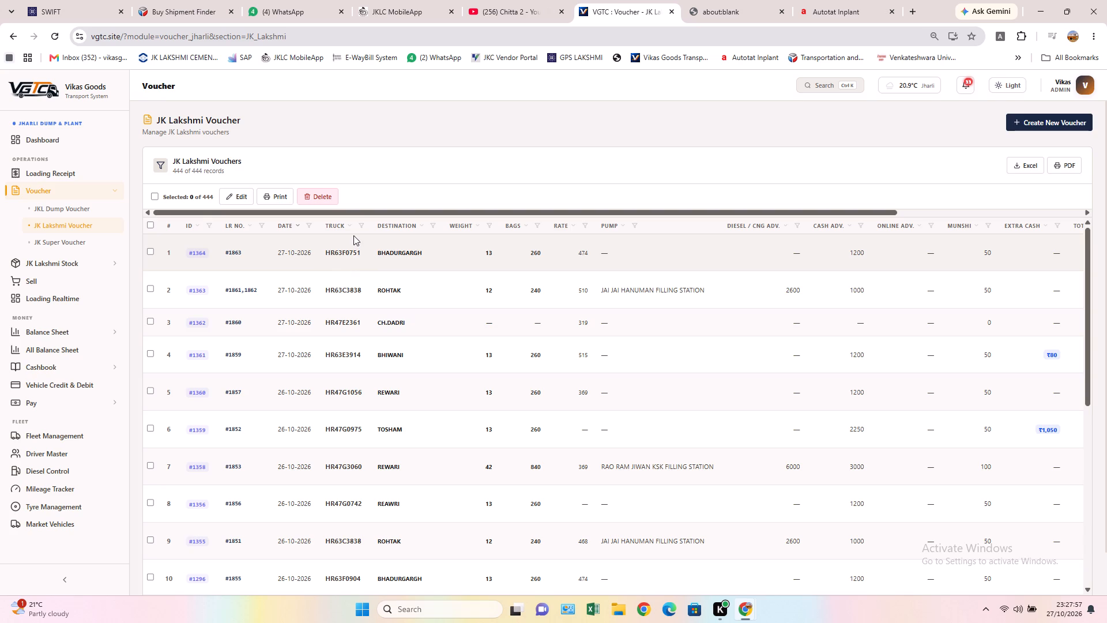
pyautogui.click(299, 226)
pyautogui.click(314, 226)
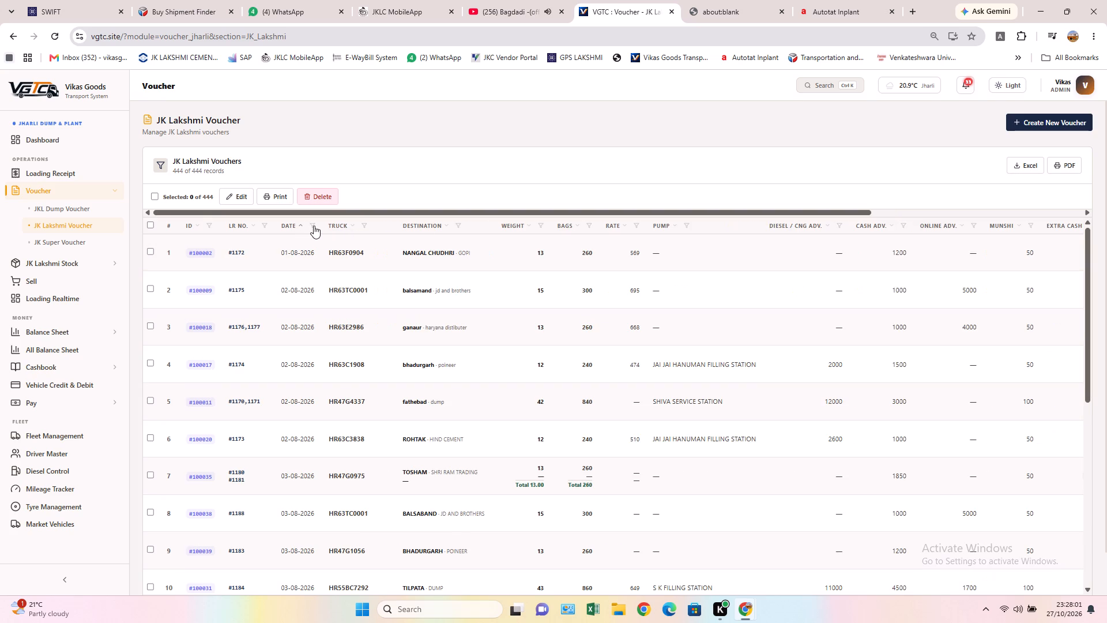
pyautogui.scroll(-5, 322, 516)
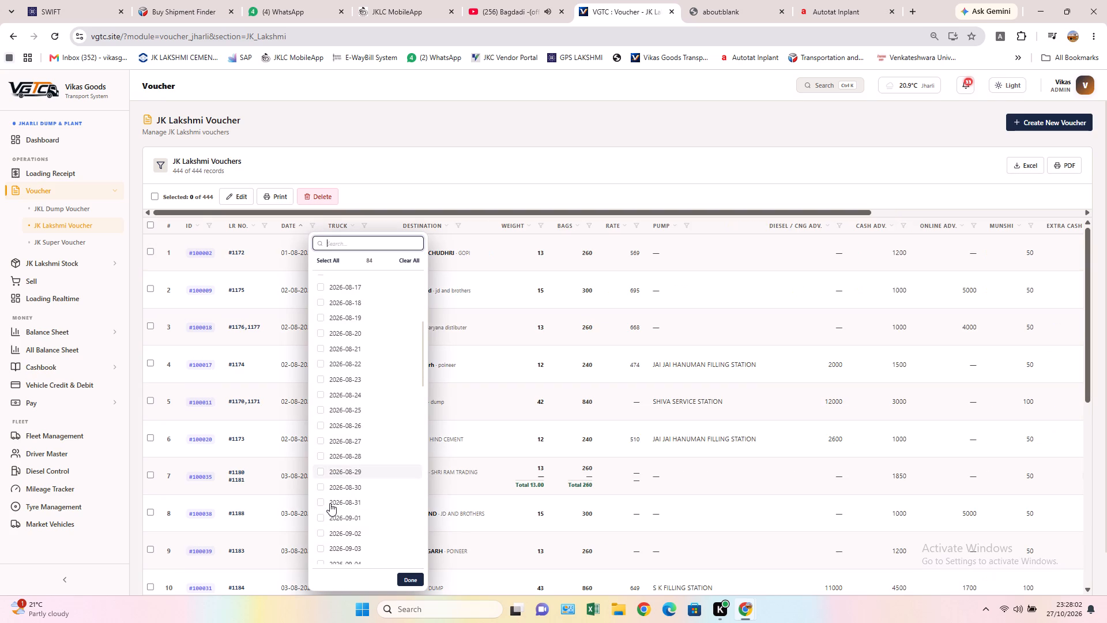
pyautogui.scroll(-11, 330, 503)
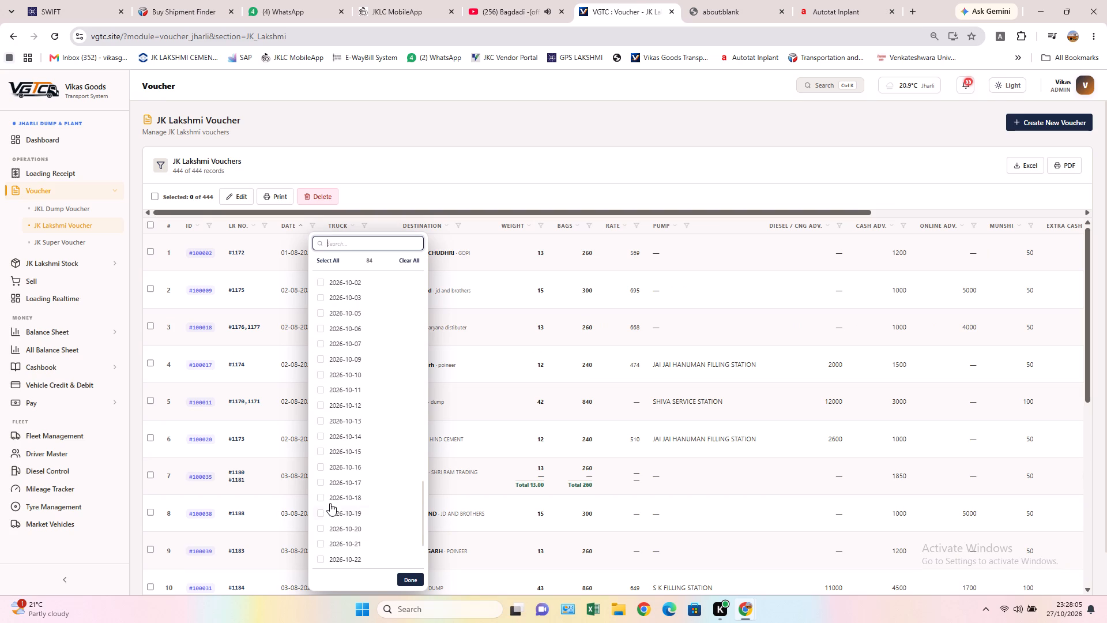
pyautogui.scroll(-4, 352, 527)
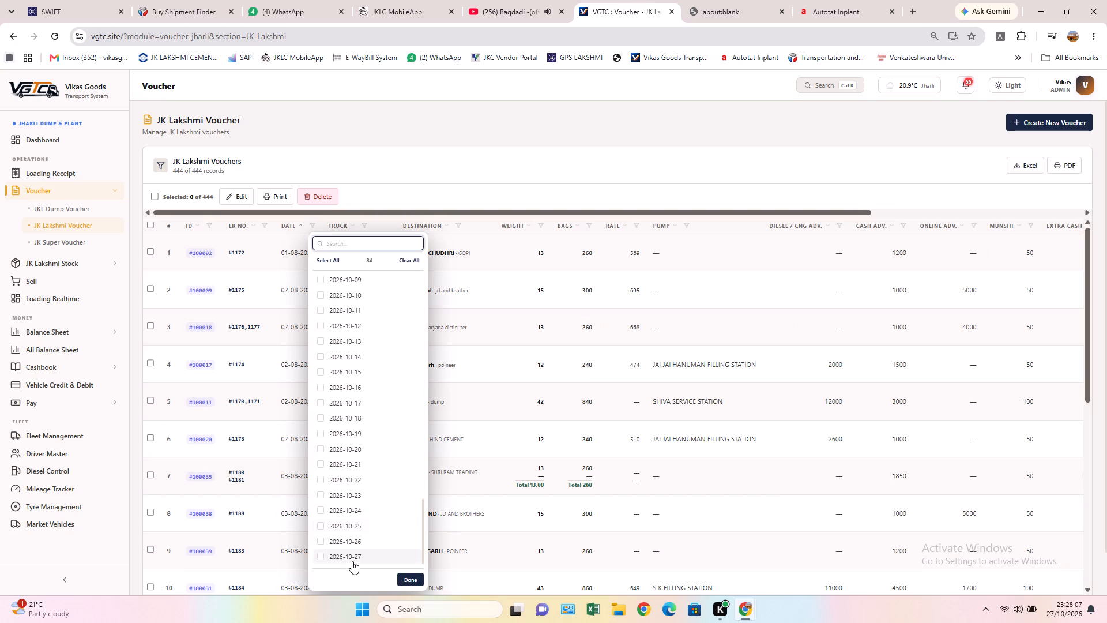
pyautogui.click(353, 551)
pyautogui.click(353, 542)
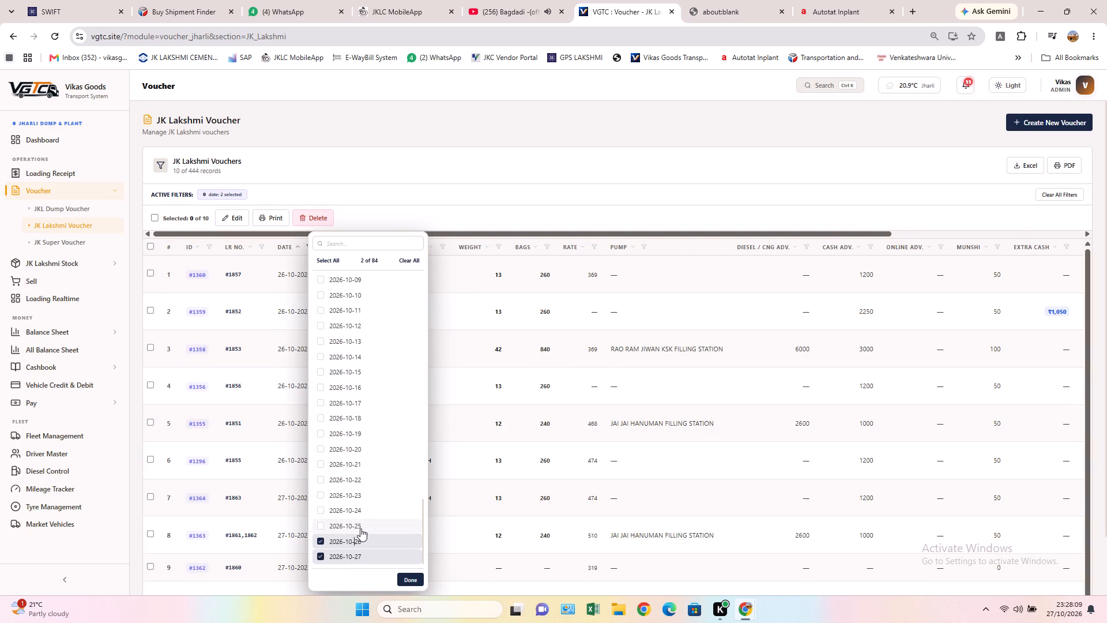
pyautogui.click(360, 528)
pyautogui.click(363, 514)
pyautogui.click(369, 501)
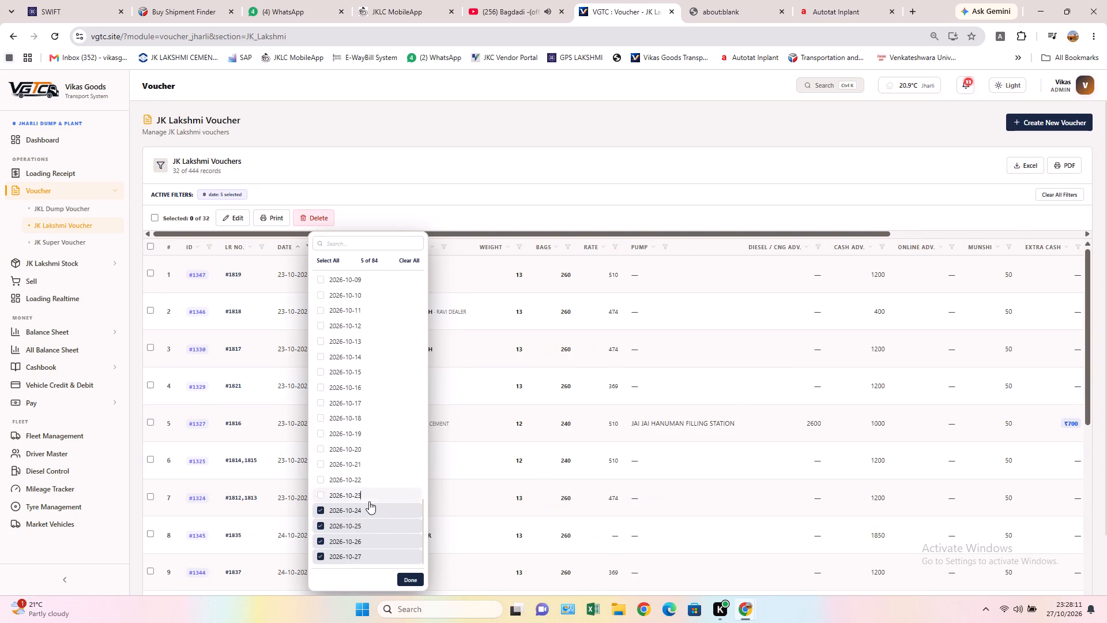
pyautogui.click(374, 485)
pyautogui.click(375, 465)
pyautogui.click(376, 452)
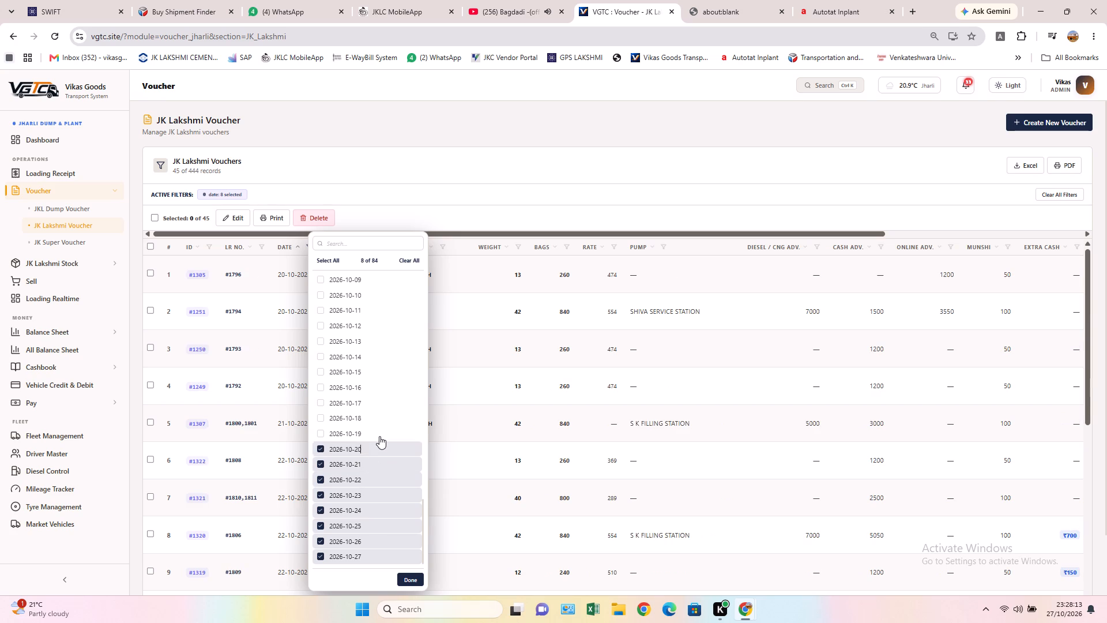
pyautogui.click(379, 436)
pyautogui.click(401, 580)
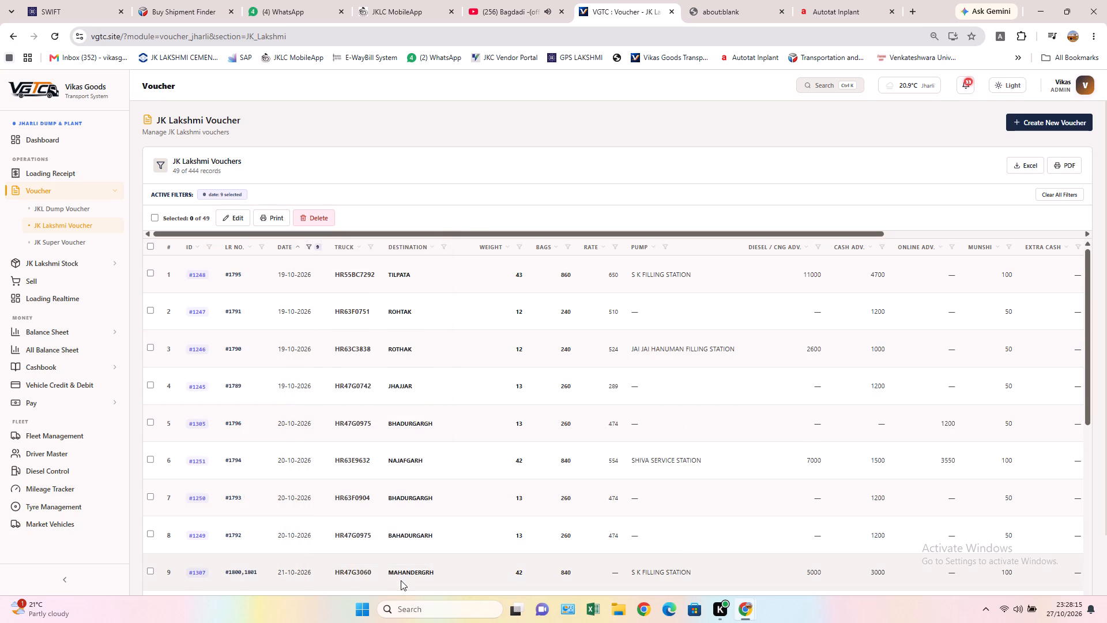
# Filter the JK Lakshmi vouchers' online advance column to include all listed amounts.
pyautogui.scroll(2, 755, 482)
pyautogui.click(952, 248)
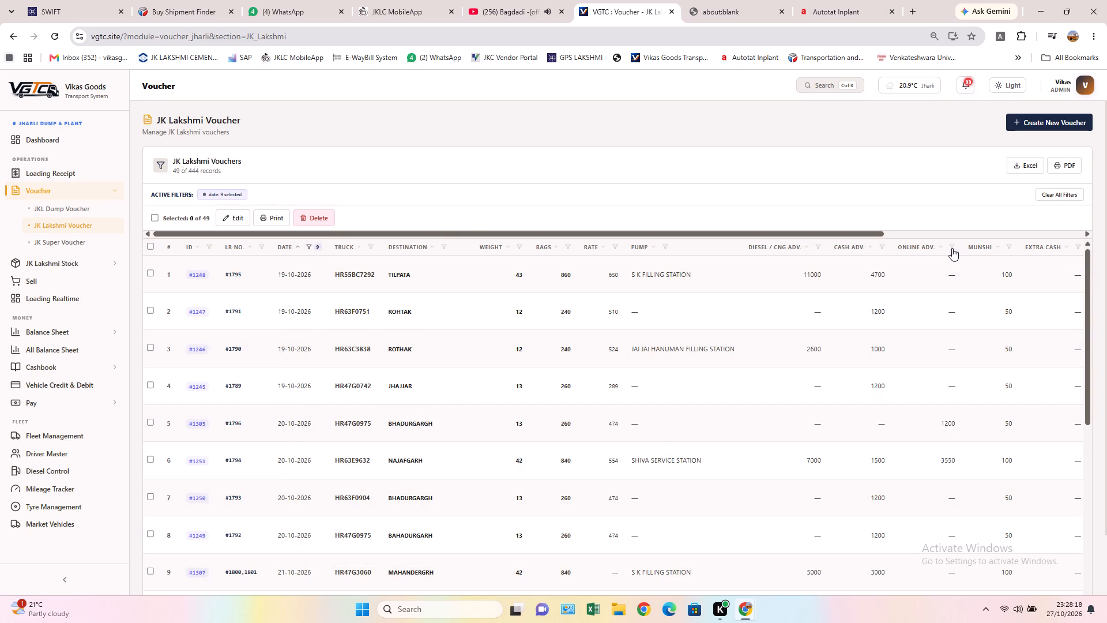
pyautogui.click(952, 248)
pyautogui.click(952, 248)
pyautogui.click(976, 319)
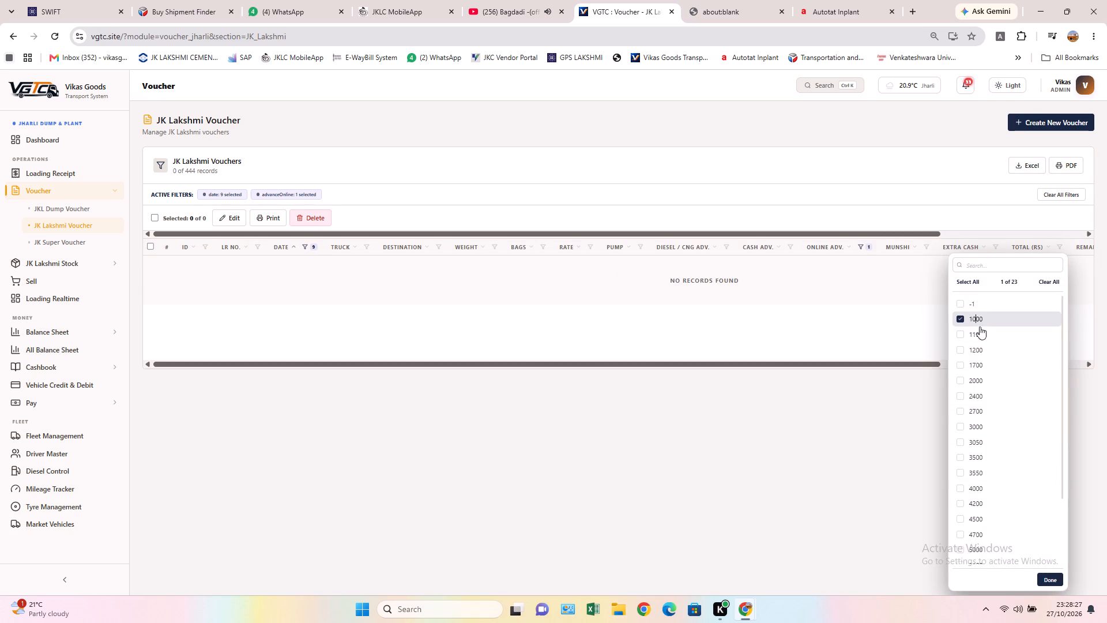
pyautogui.click(980, 330)
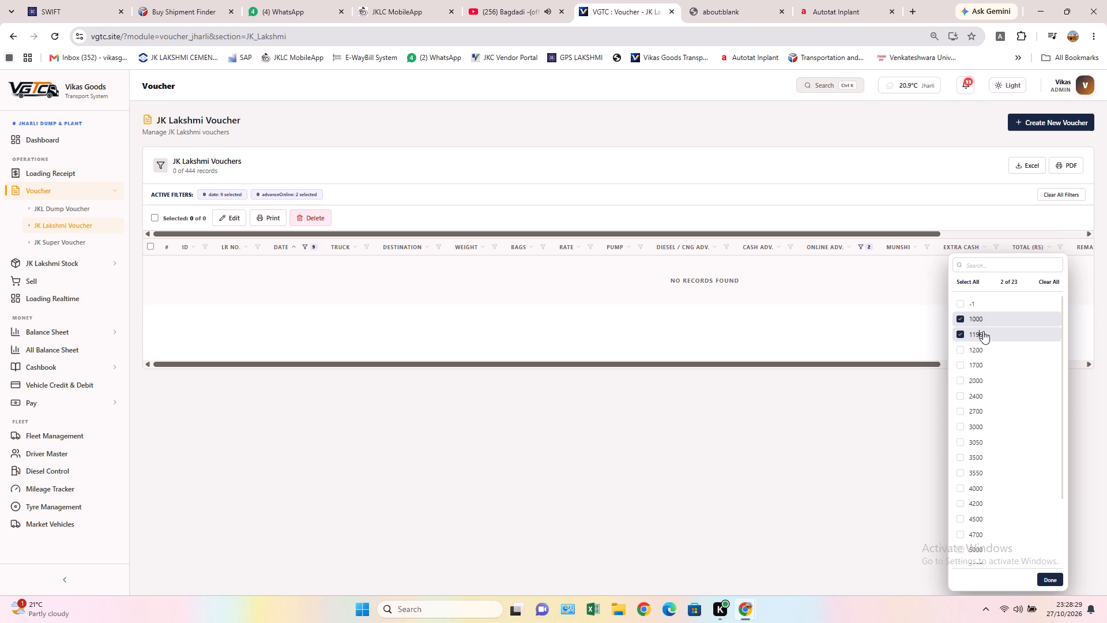
pyautogui.scroll(-4, 991, 394)
pyautogui.scroll(2, 932, 399)
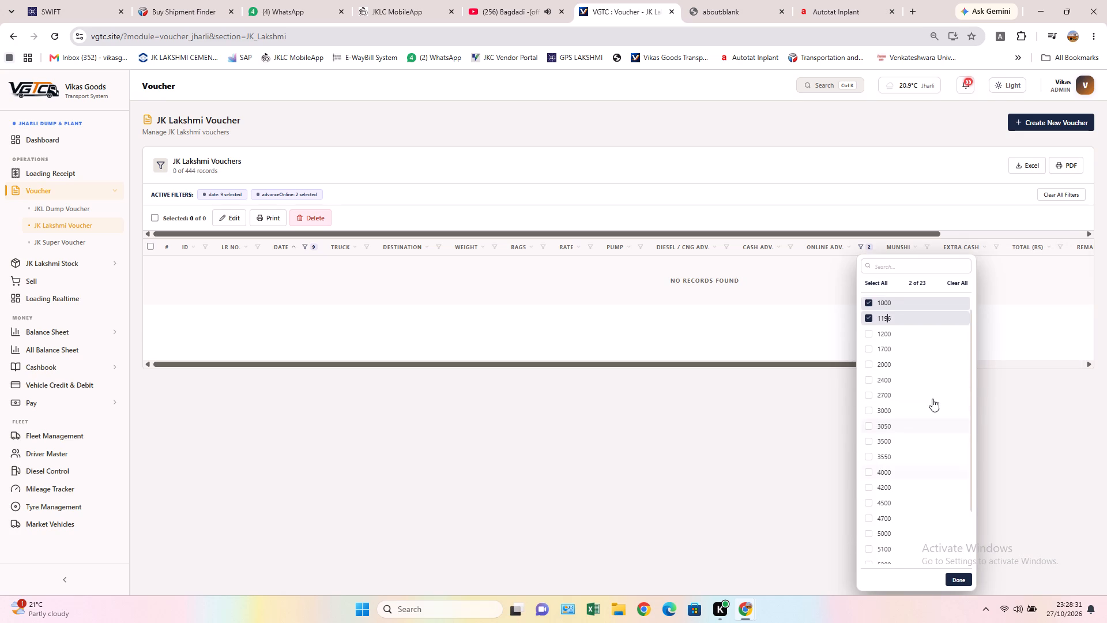
pyautogui.scroll(2, 932, 399)
pyautogui.click(881, 286)
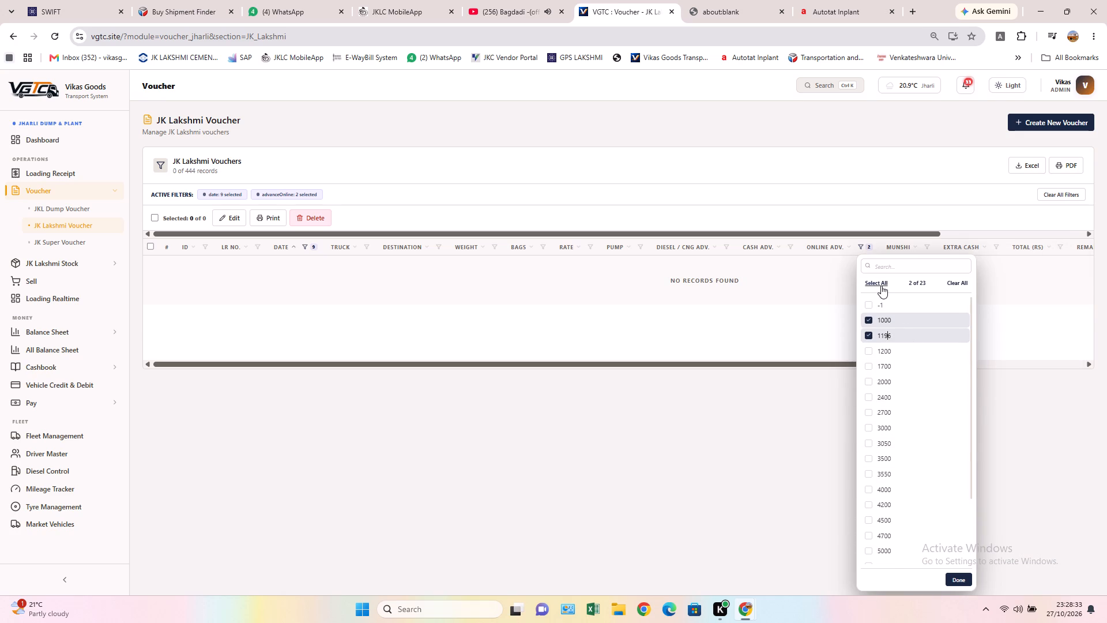
pyautogui.click(954, 577)
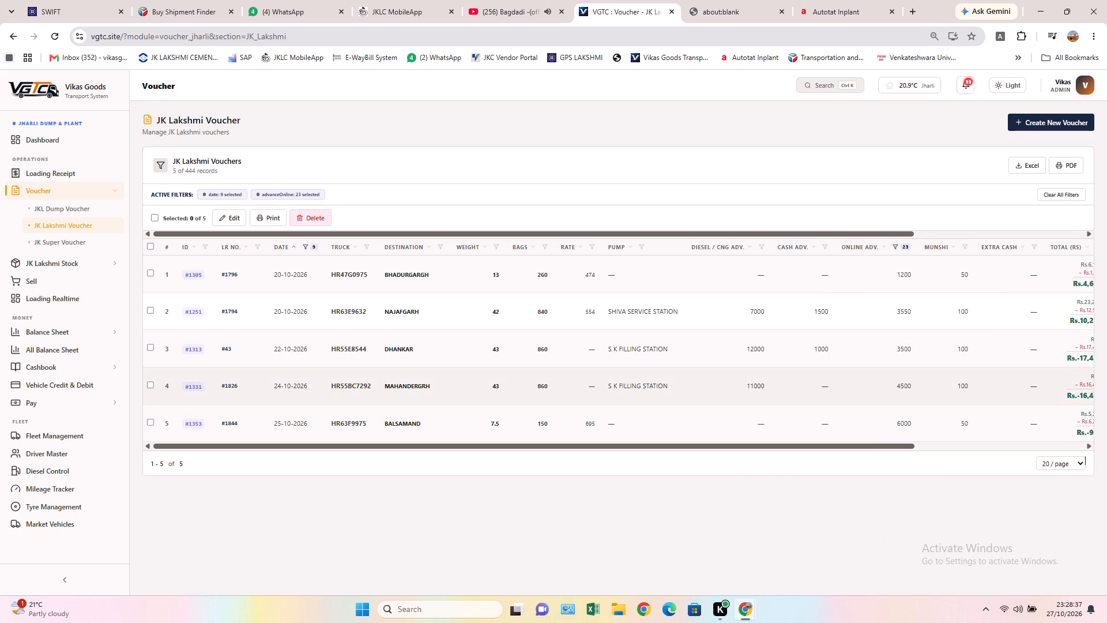
pyautogui.scroll(1, 424, 384)
# Open the JK Super vouchers and filter their date column to every date from 19 through 27 October 2026.
pyautogui.click(78, 238)
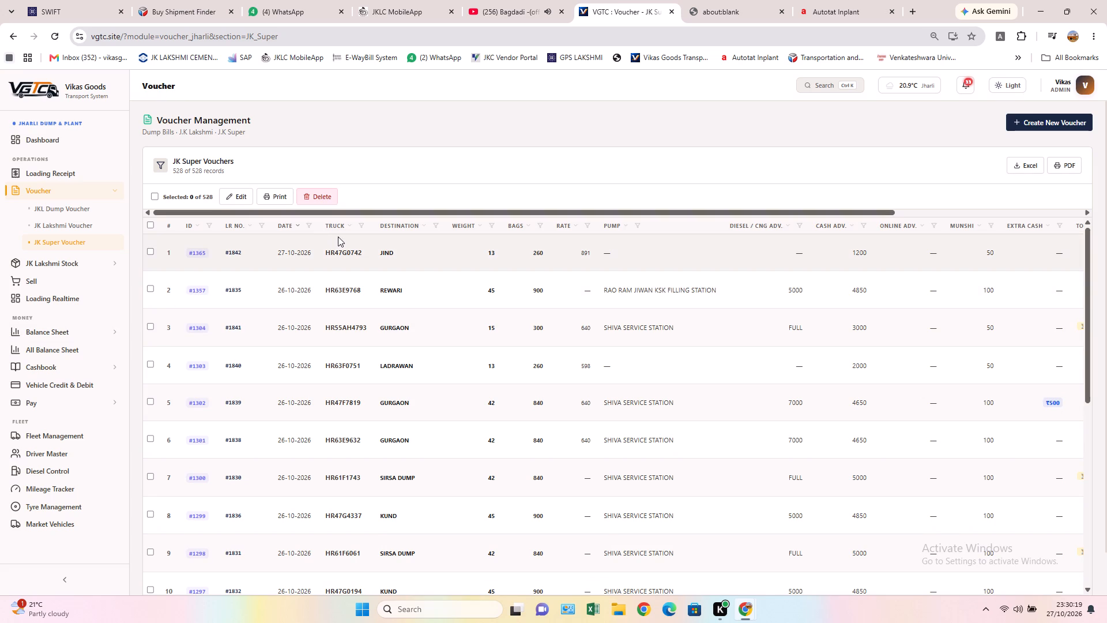
pyautogui.click(310, 226)
pyautogui.scroll(-6, 370, 468)
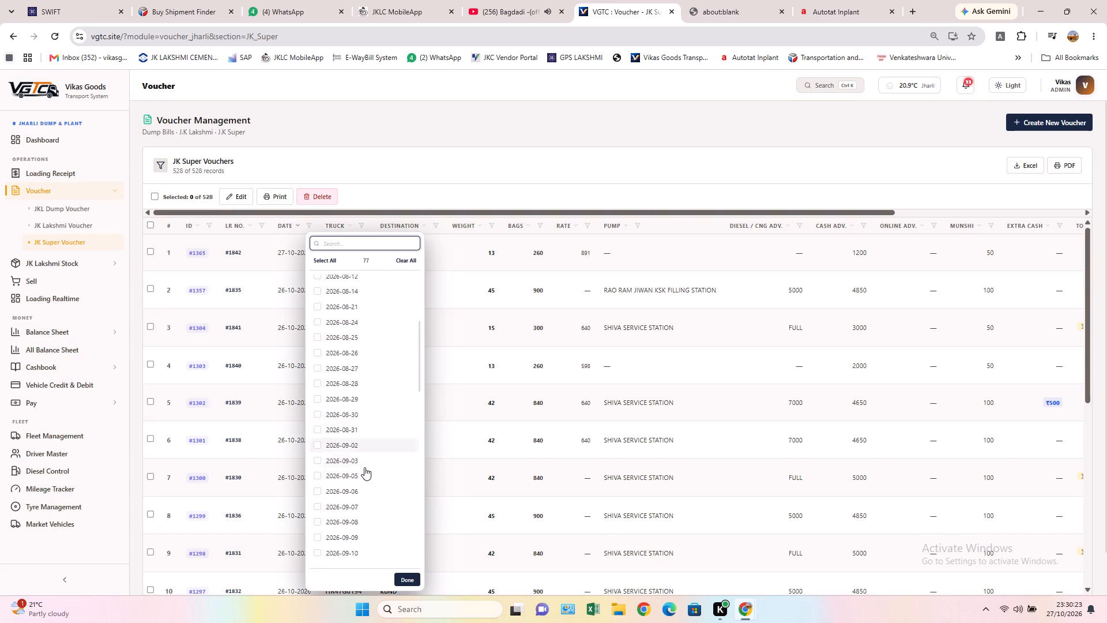
pyautogui.scroll(-11, 364, 467)
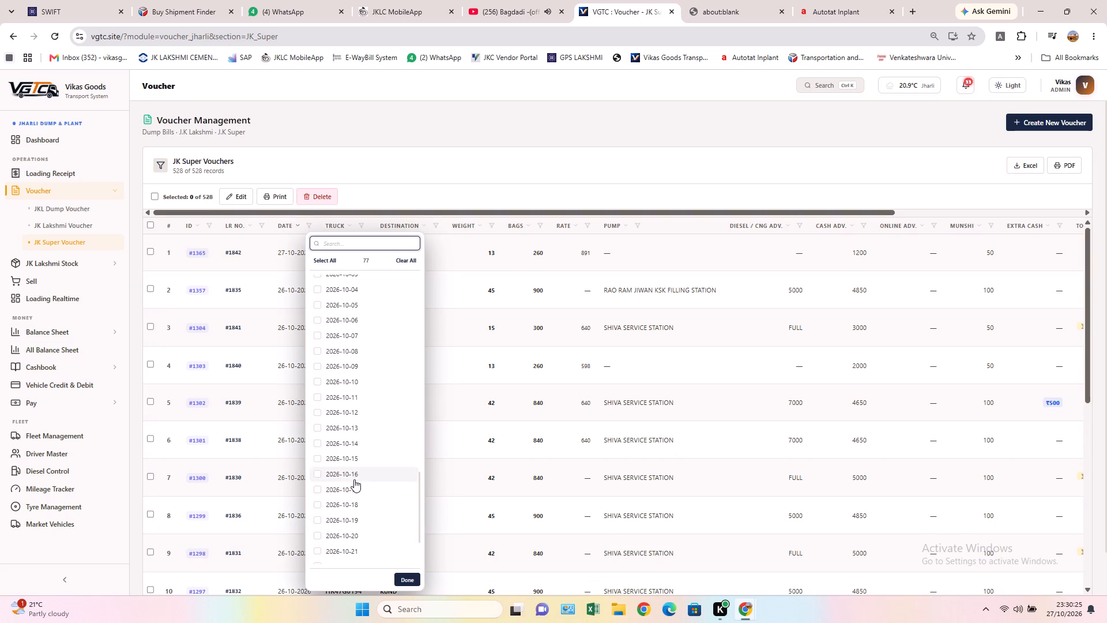
pyautogui.scroll(-2, 357, 491)
pyautogui.click(370, 559)
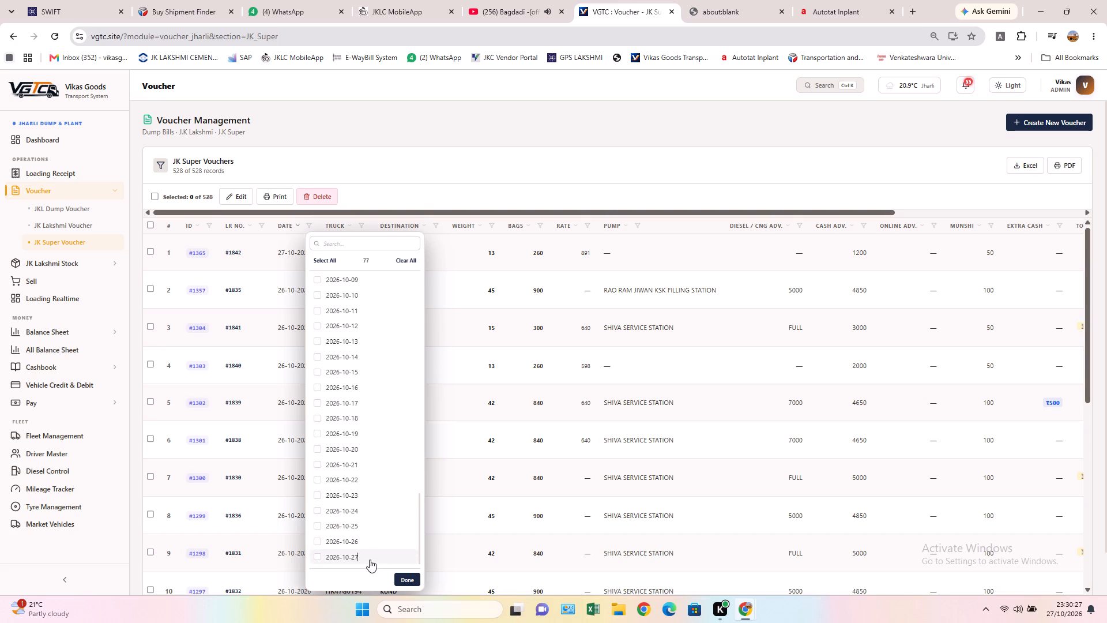
pyautogui.click(371, 545)
pyautogui.click(372, 535)
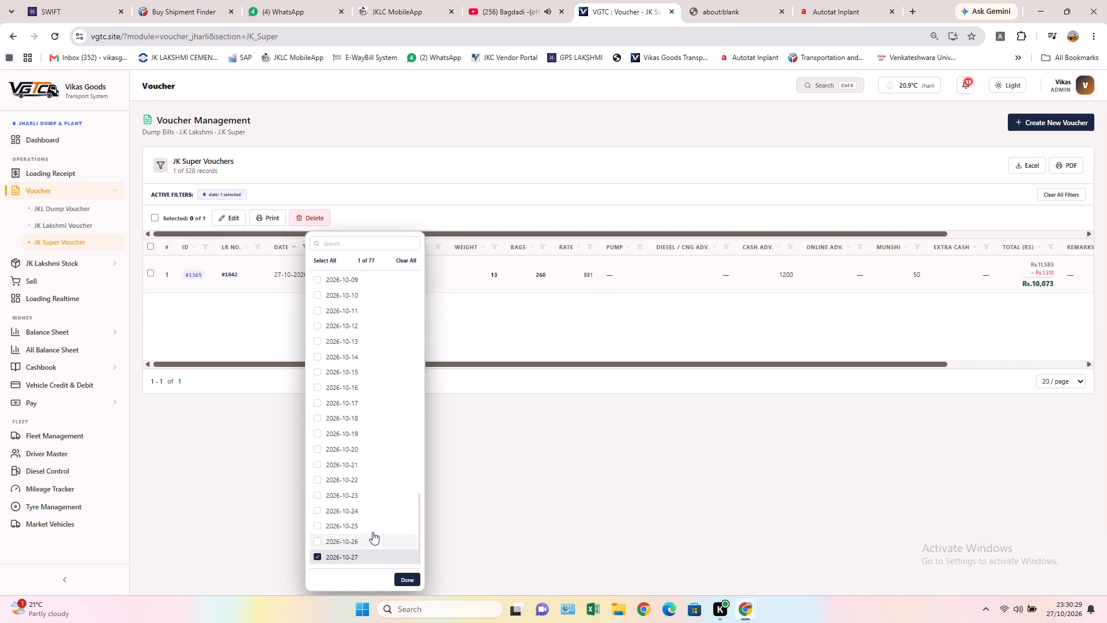
pyautogui.click(372, 538)
pyautogui.click(374, 524)
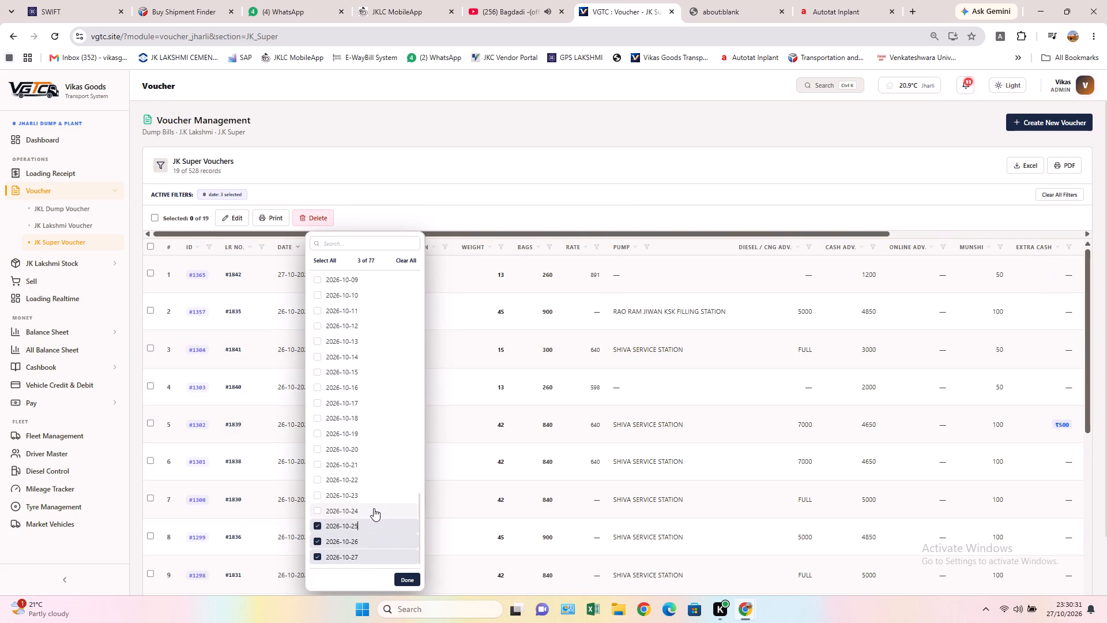
pyautogui.click(374, 508)
pyautogui.click(375, 488)
pyautogui.click(376, 479)
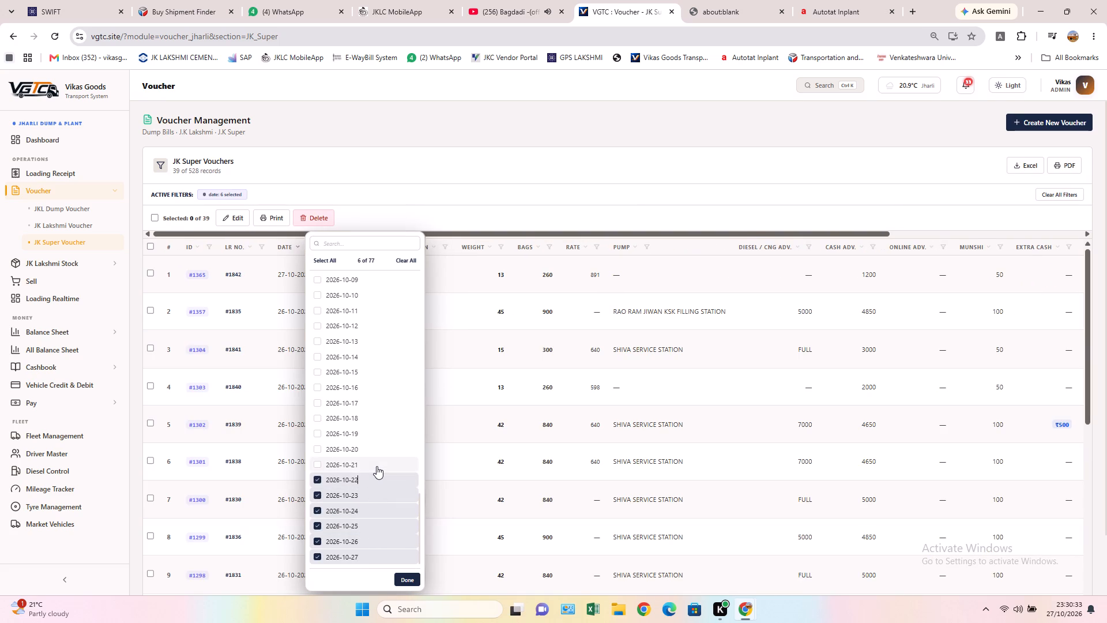
pyautogui.click(376, 466)
pyautogui.click(382, 447)
pyautogui.click(382, 436)
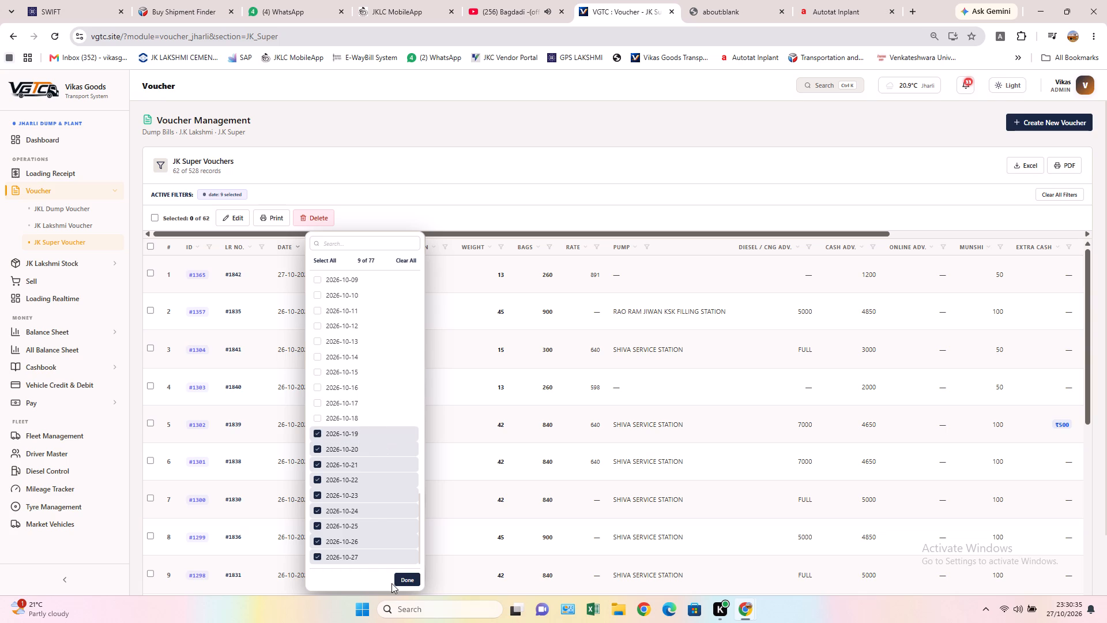
pyautogui.click(400, 581)
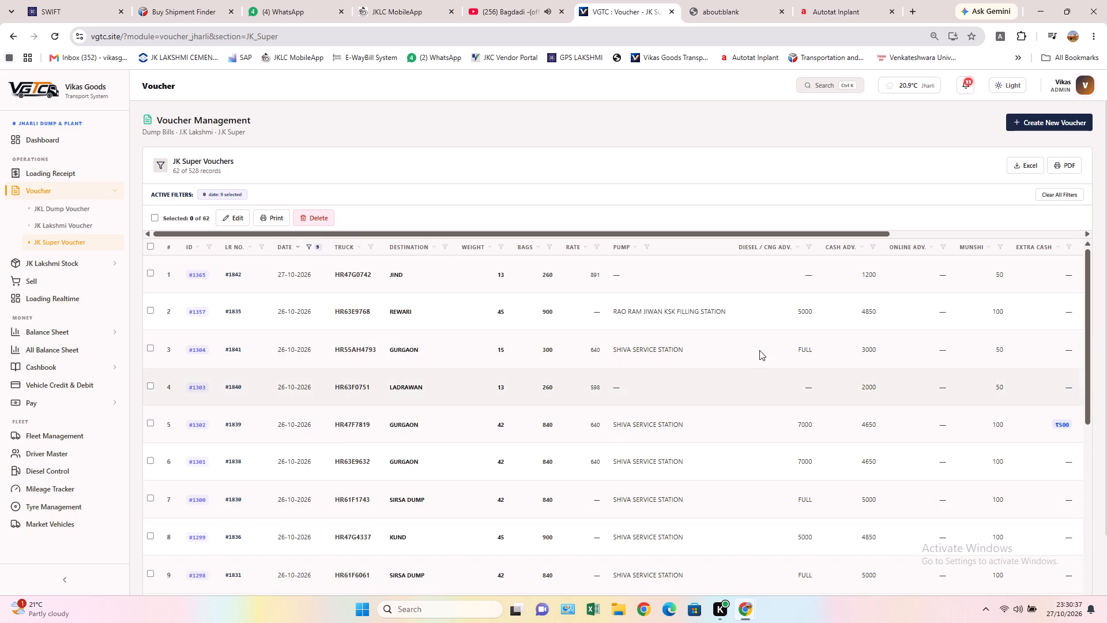
# Filter the JK Super vouchers' online advance column to include all listed amounts.
pyautogui.click(943, 246)
pyautogui.click(953, 282)
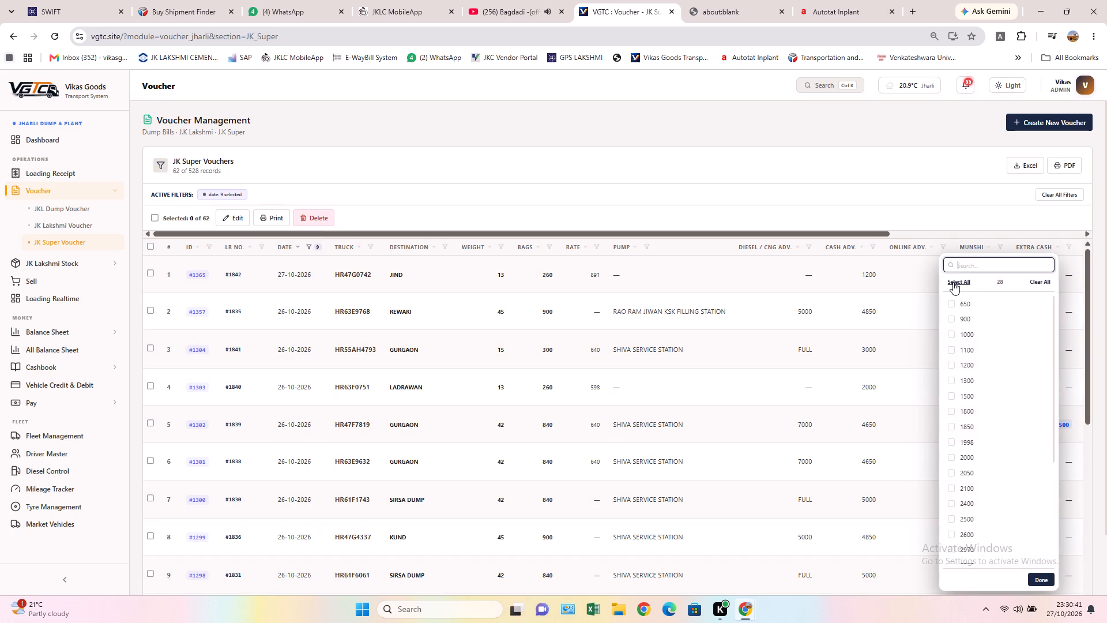
pyautogui.click(1037, 583)
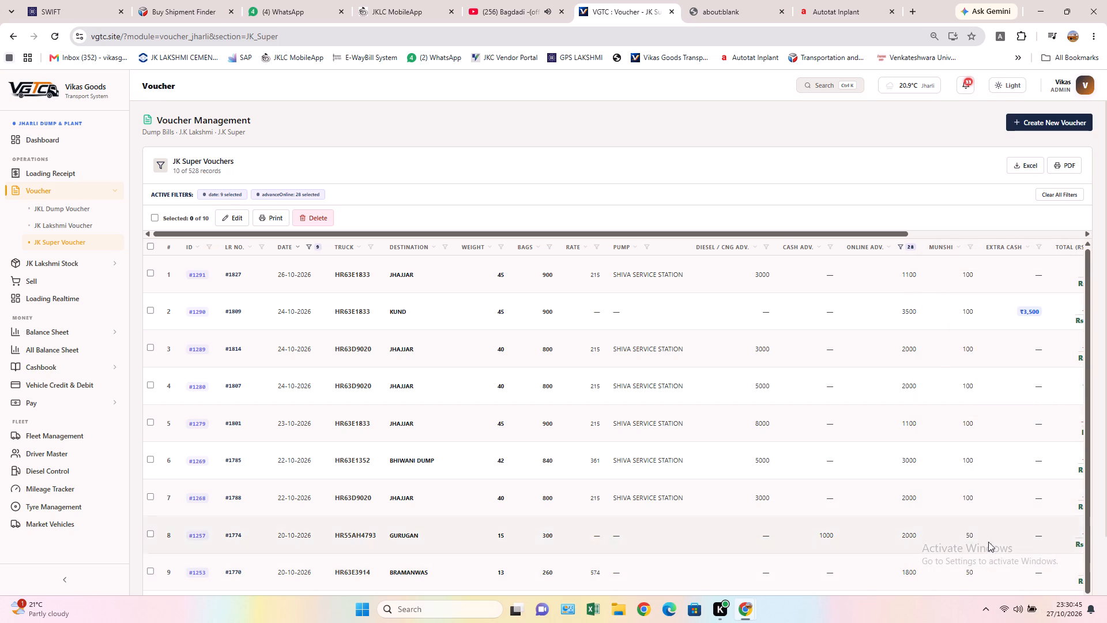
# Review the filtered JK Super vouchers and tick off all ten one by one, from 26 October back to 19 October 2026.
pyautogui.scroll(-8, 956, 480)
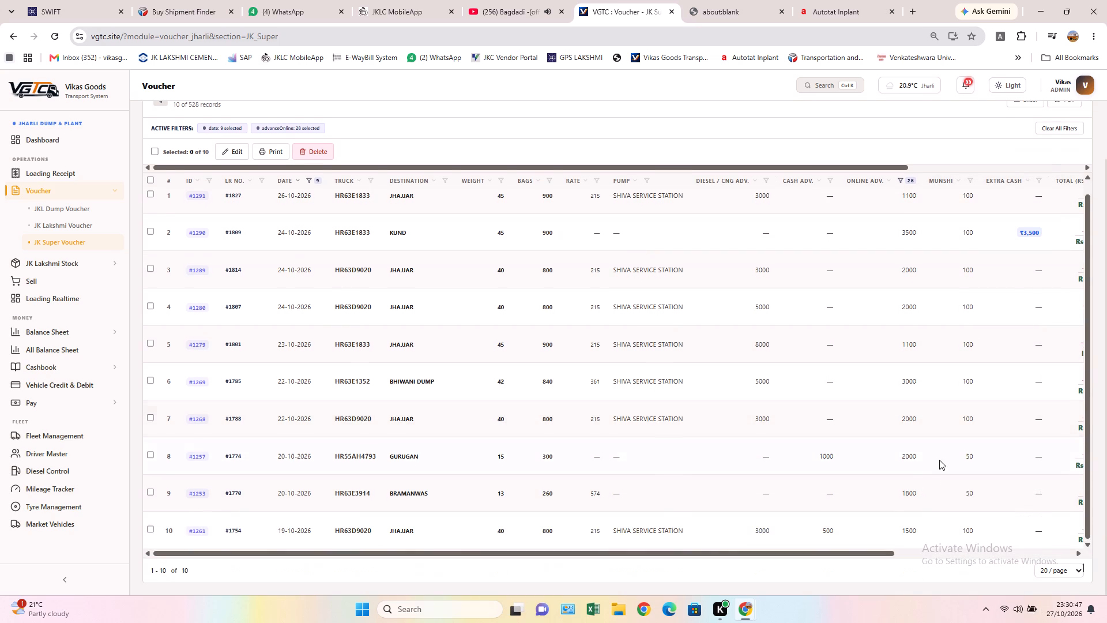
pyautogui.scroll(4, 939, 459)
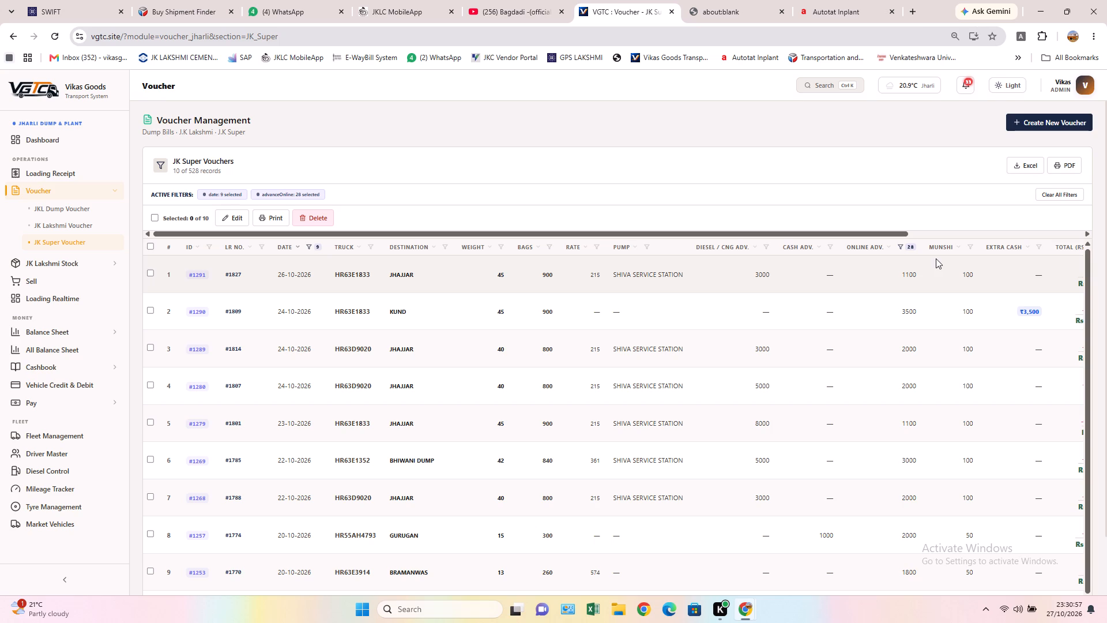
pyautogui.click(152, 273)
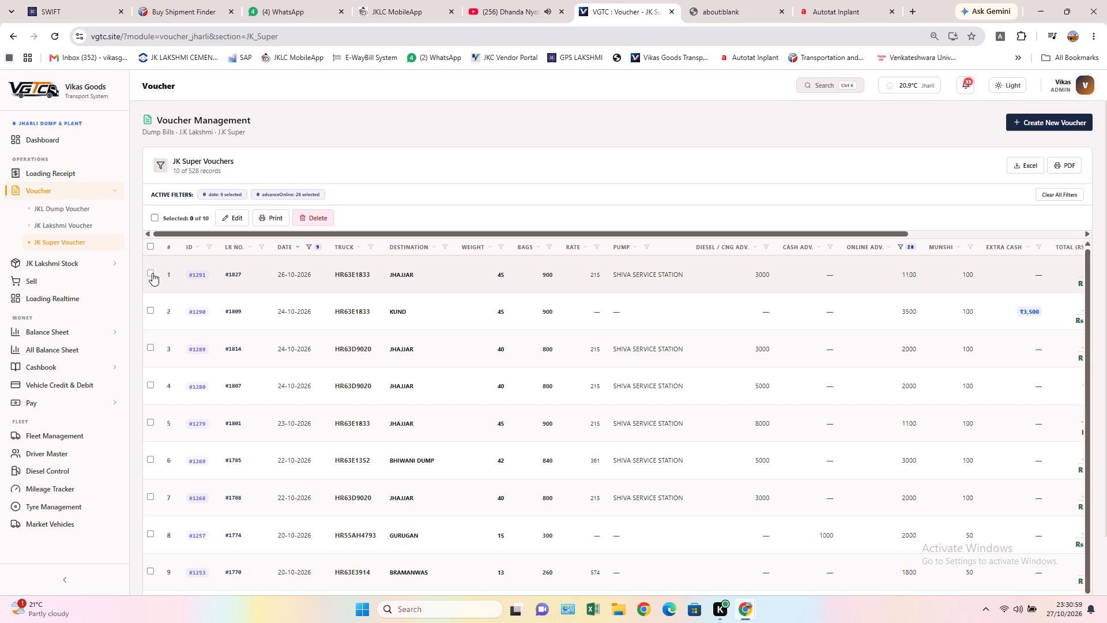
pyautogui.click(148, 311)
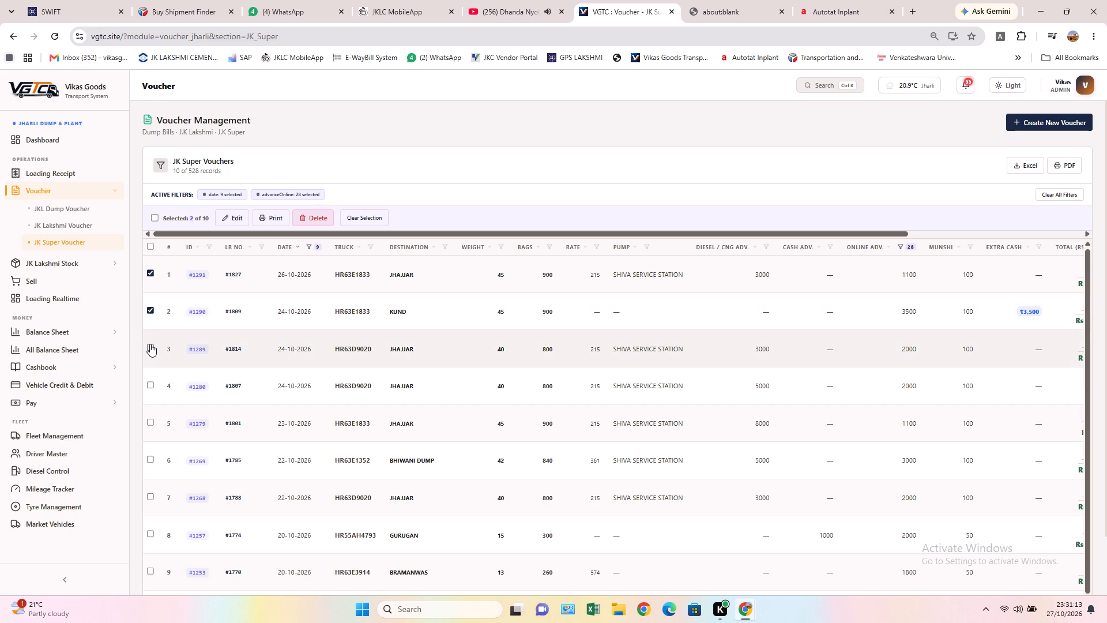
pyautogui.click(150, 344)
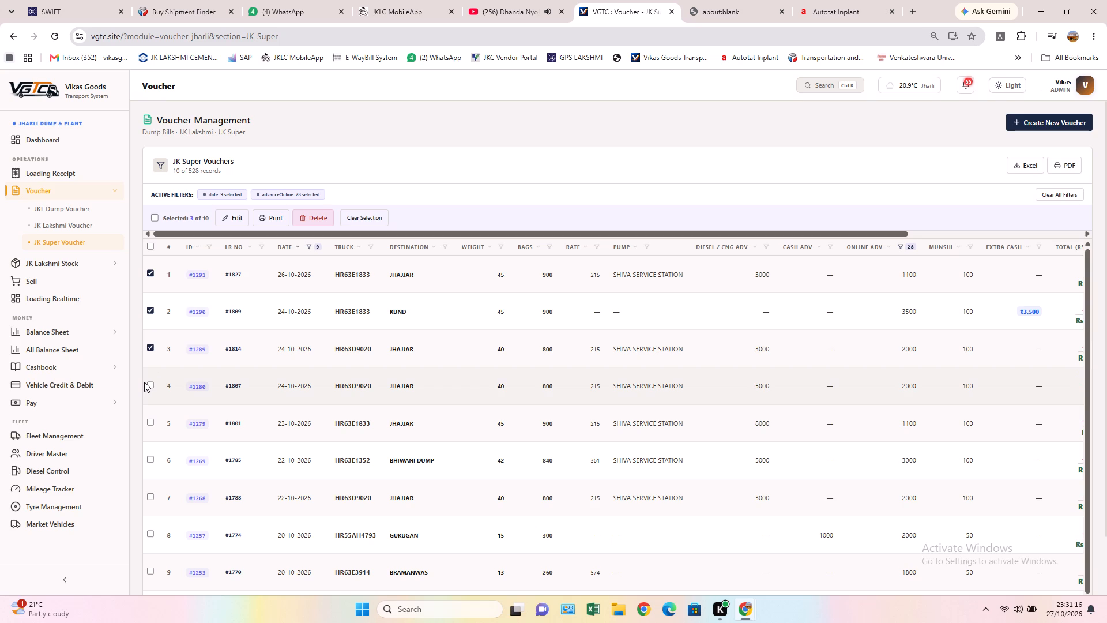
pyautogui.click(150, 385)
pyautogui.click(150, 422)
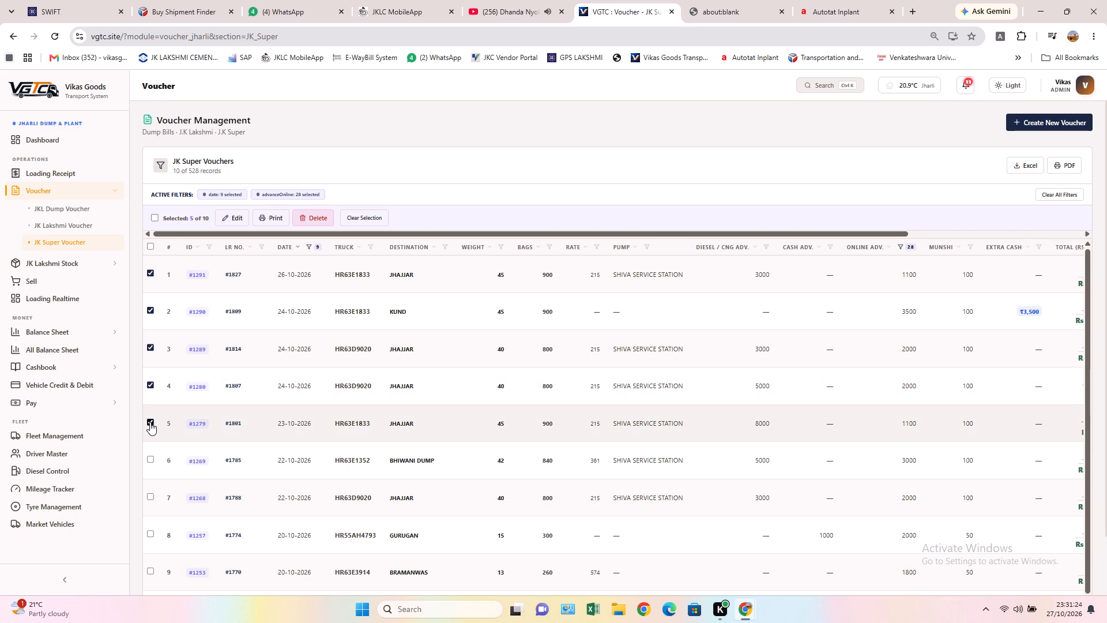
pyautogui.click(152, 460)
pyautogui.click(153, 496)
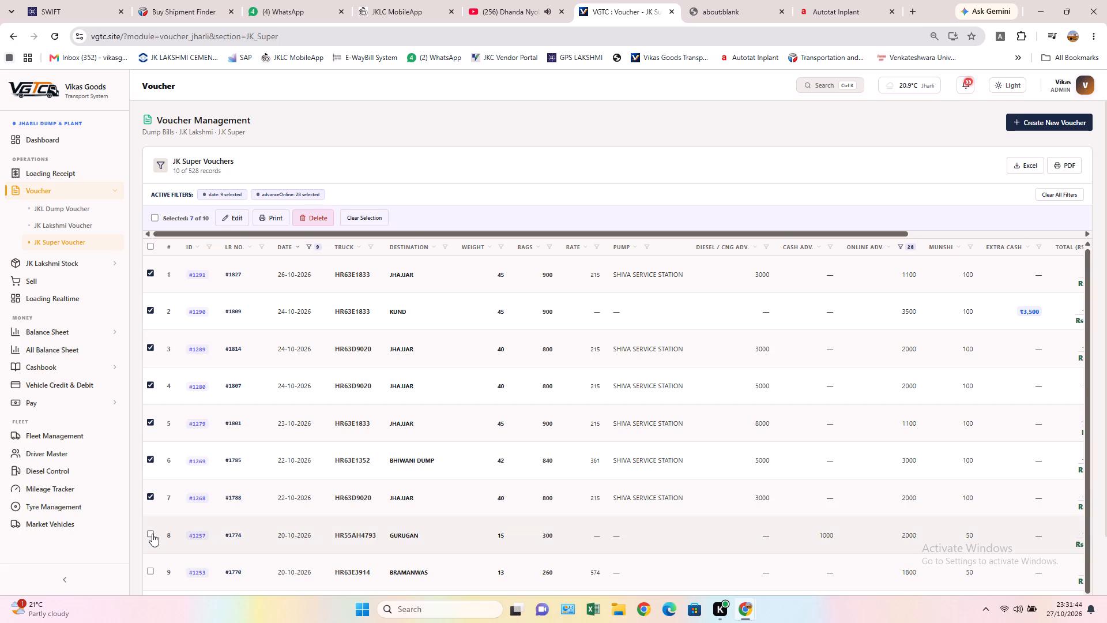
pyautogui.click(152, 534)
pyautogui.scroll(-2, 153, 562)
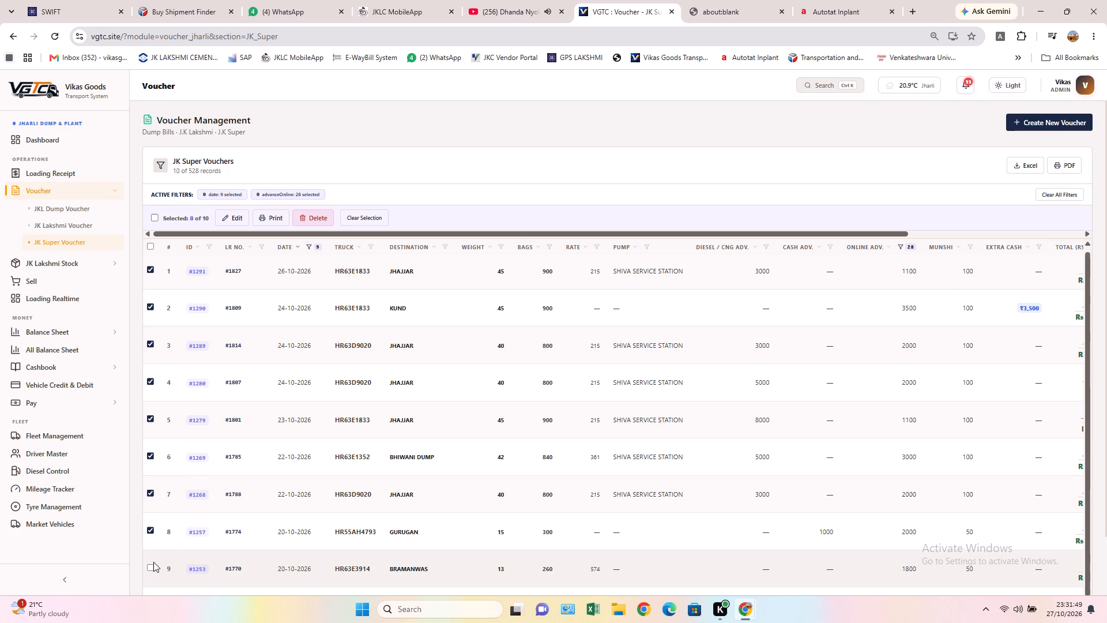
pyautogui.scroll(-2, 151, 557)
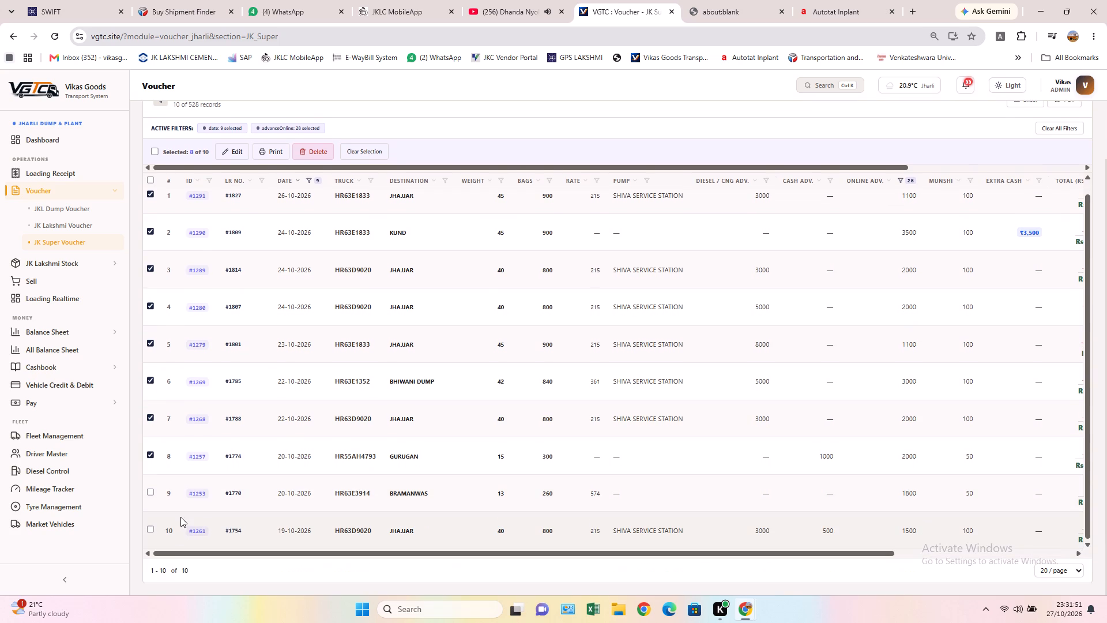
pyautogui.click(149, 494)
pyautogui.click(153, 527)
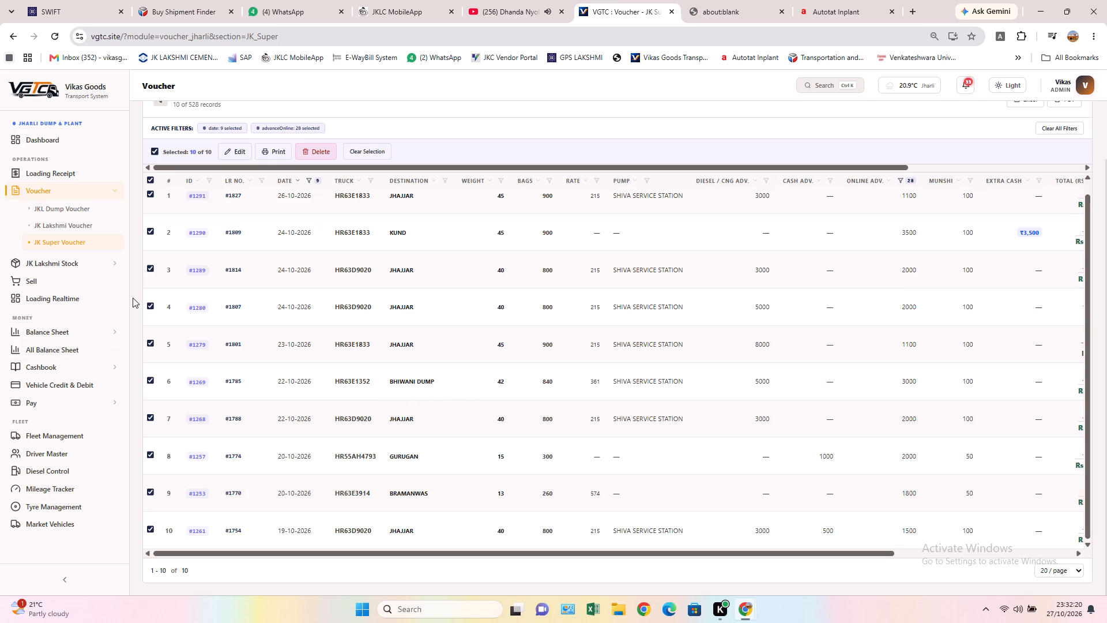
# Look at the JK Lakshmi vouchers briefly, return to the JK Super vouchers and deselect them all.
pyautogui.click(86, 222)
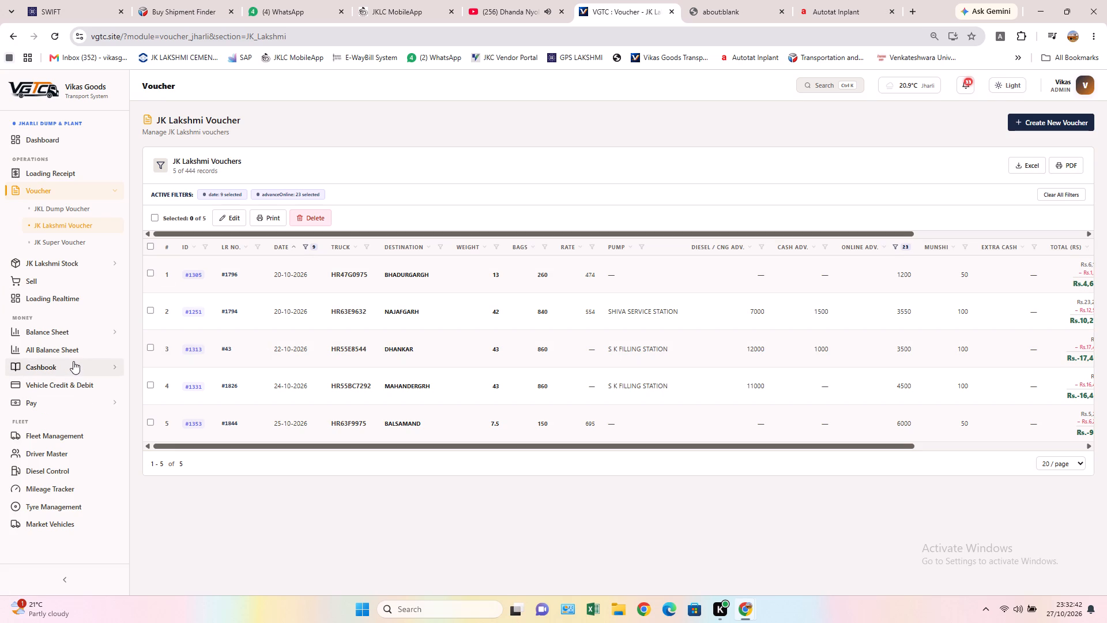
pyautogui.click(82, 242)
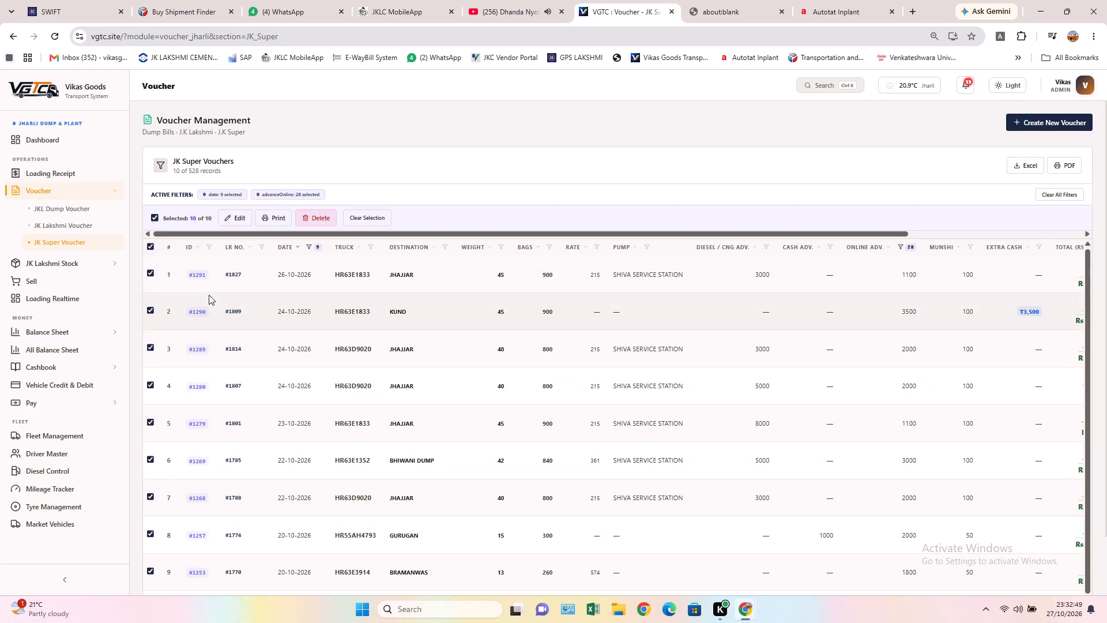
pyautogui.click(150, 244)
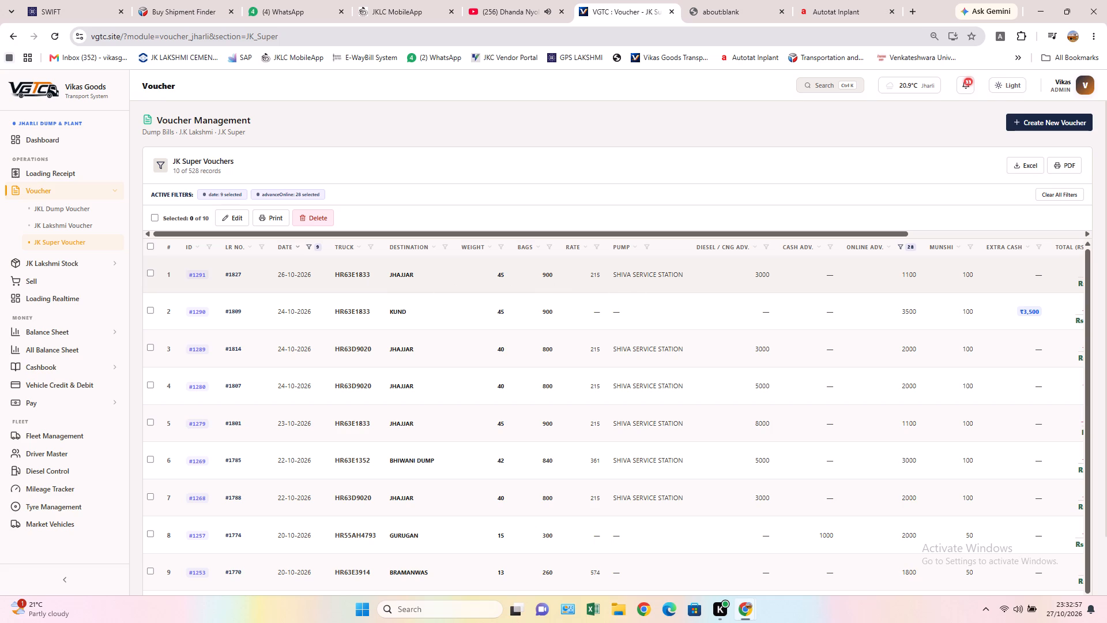
# Check which dates are selected in the JK Super vouchers' date filter, leaving the selection as it is.
pyautogui.click(308, 248)
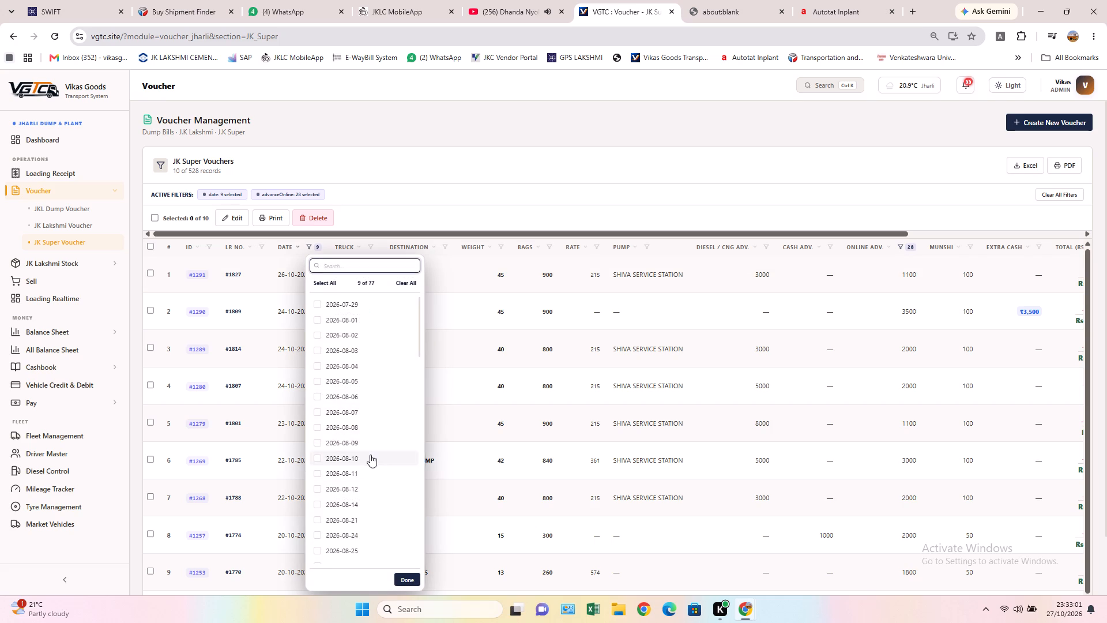
pyautogui.scroll(-9, 366, 428)
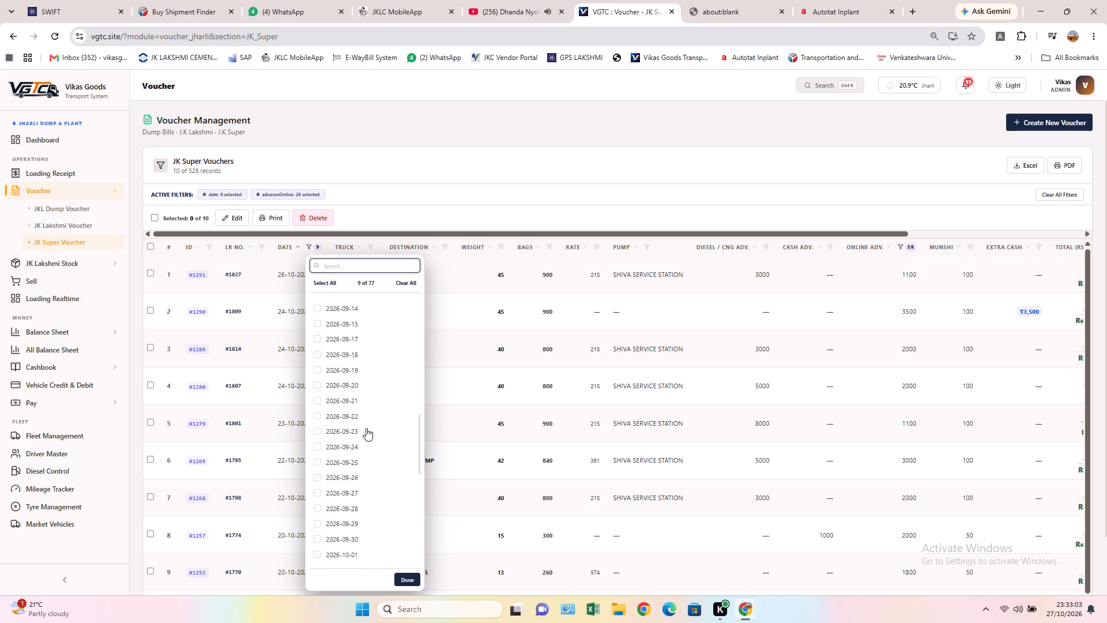
pyautogui.scroll(-10, 366, 428)
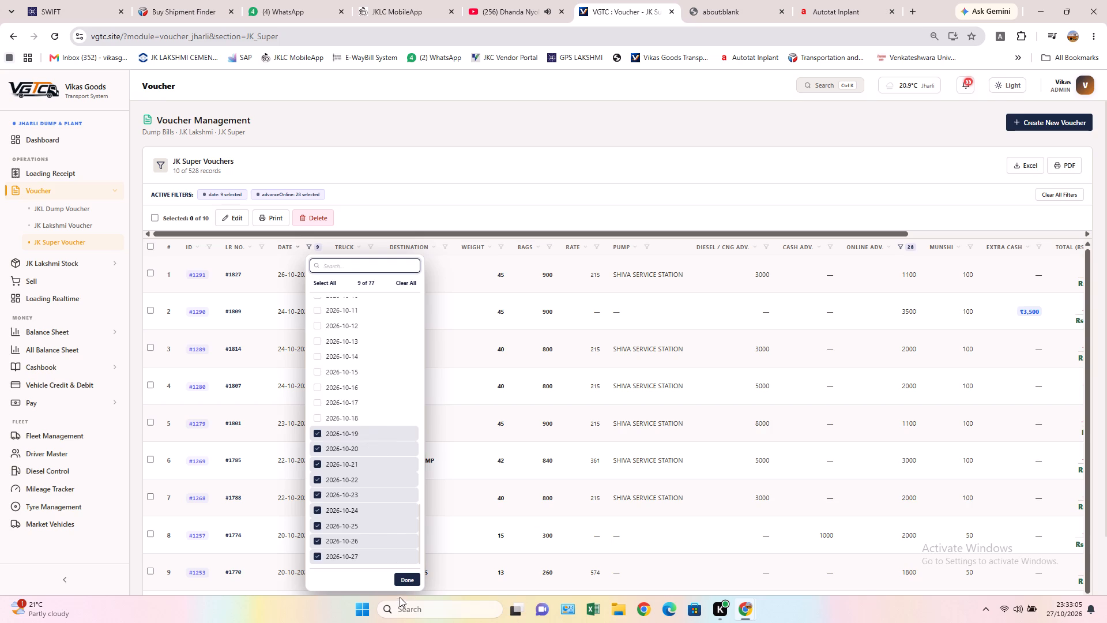
pyautogui.click(409, 577)
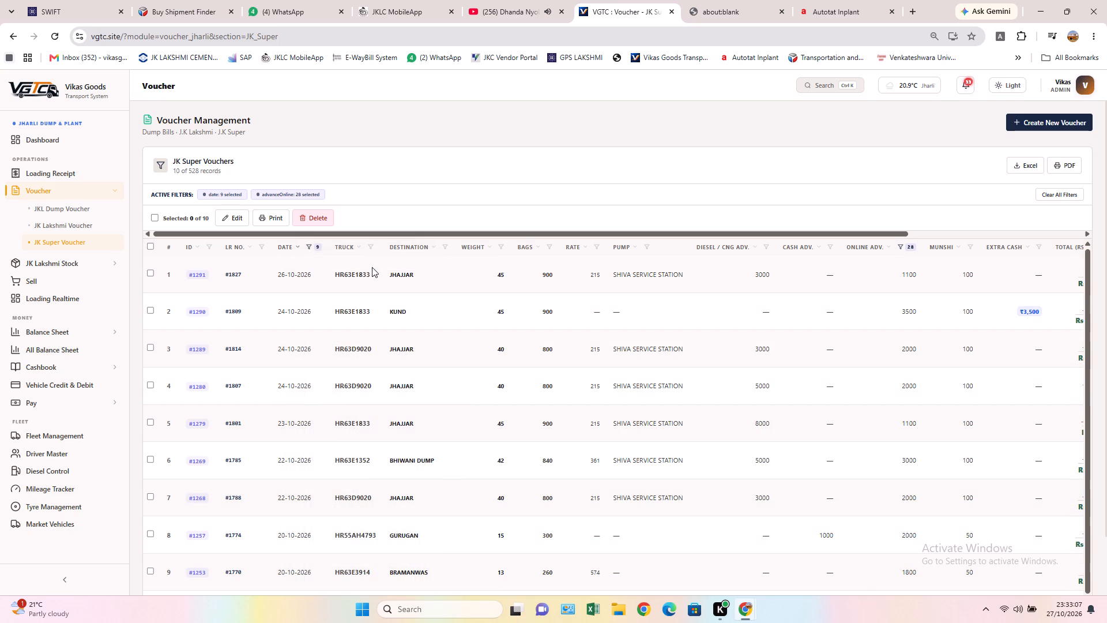
pyautogui.click(370, 249)
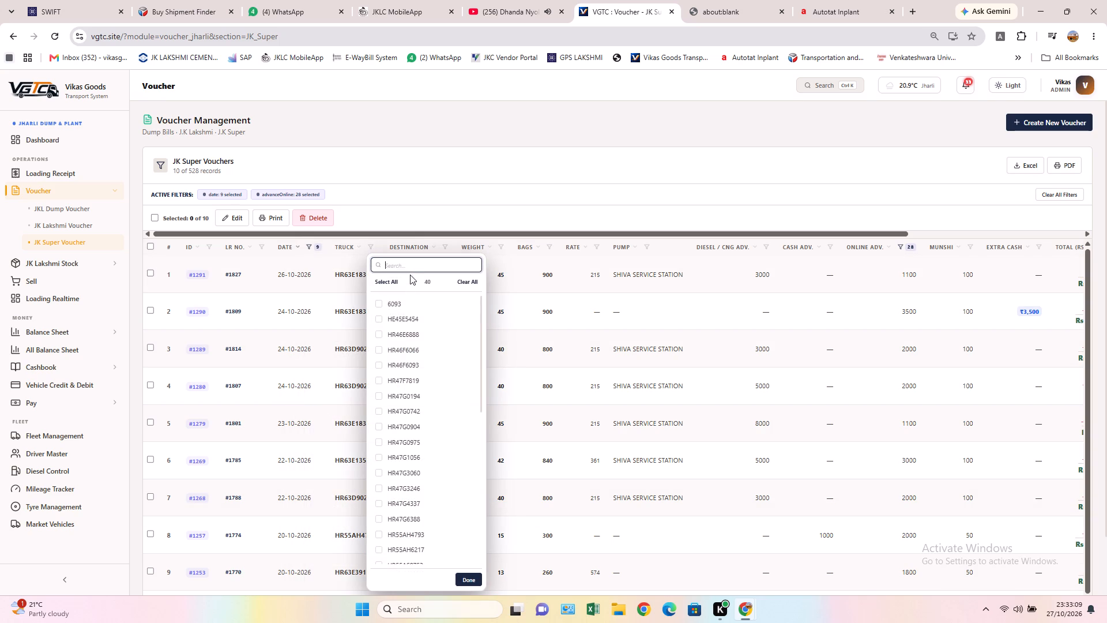
pyautogui.click(411, 266)
pyautogui.write('9020')
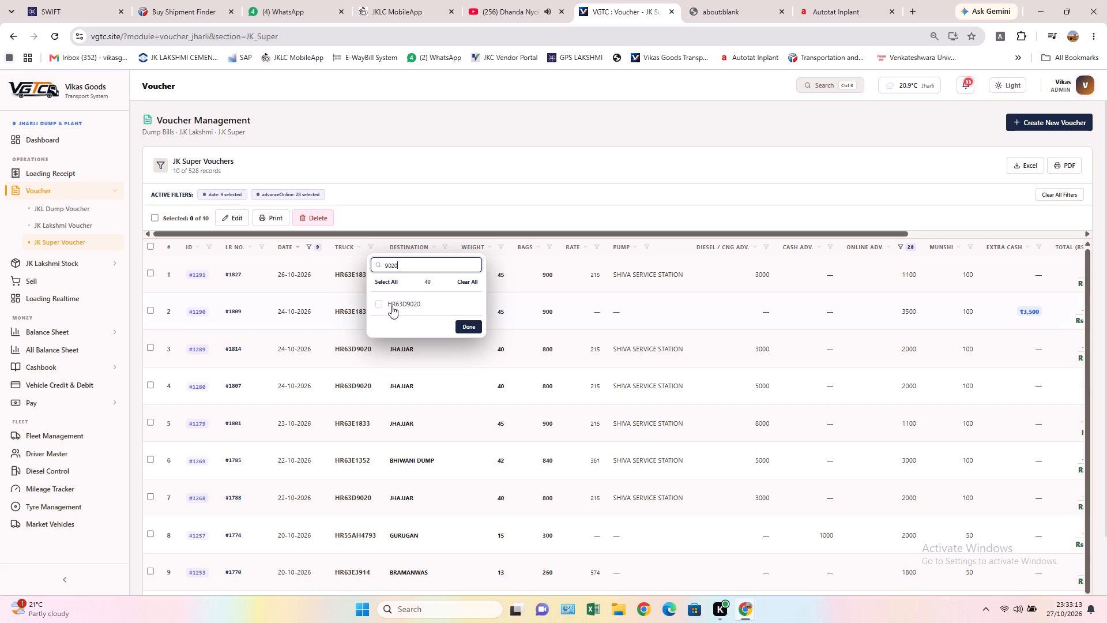
pyautogui.click(382, 302)
pyautogui.click(462, 328)
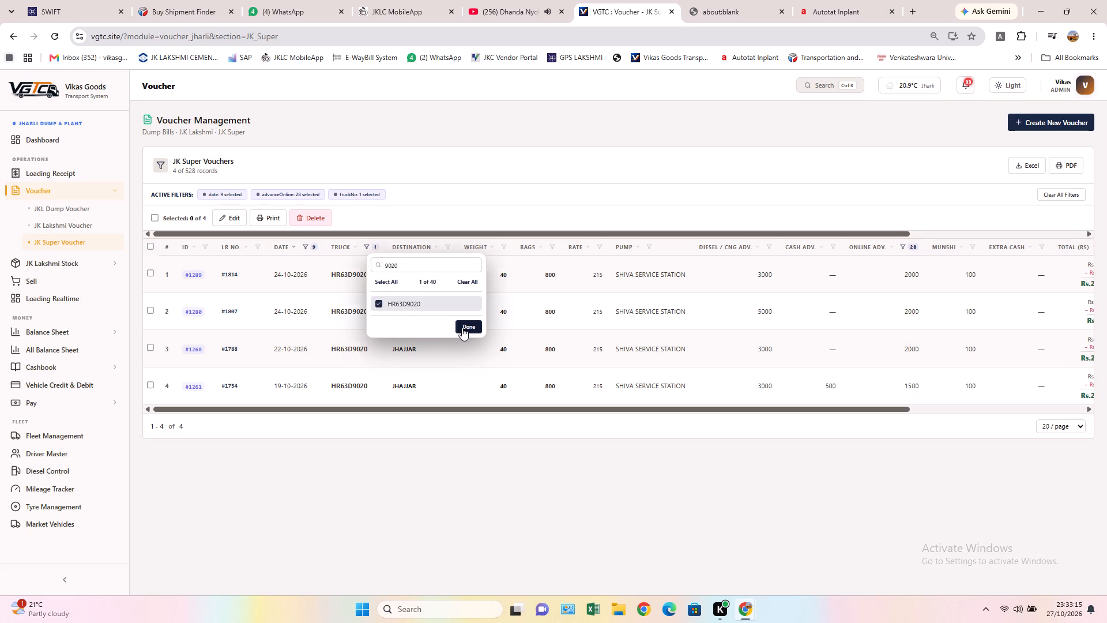
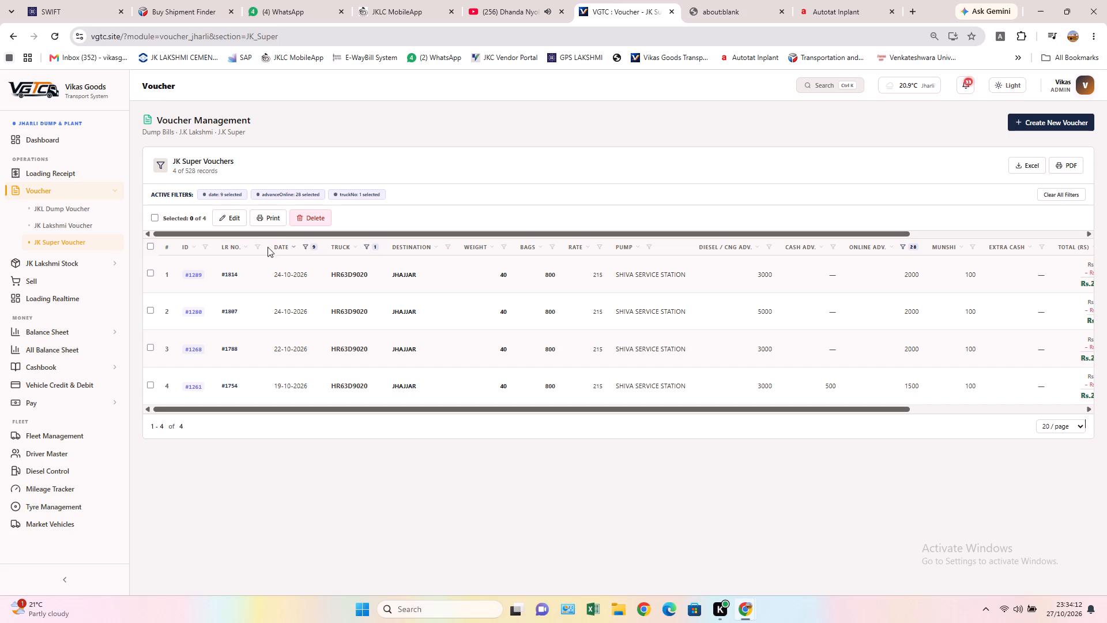
pyautogui.click(303, 247)
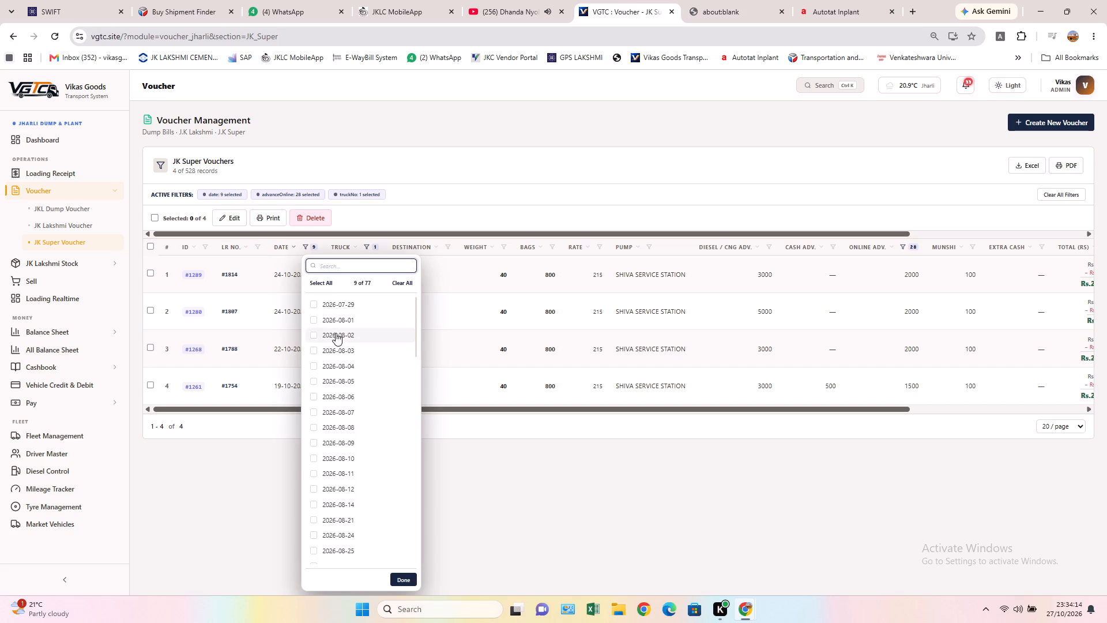
pyautogui.scroll(-3, 374, 544)
pyautogui.scroll(2, 307, 378)
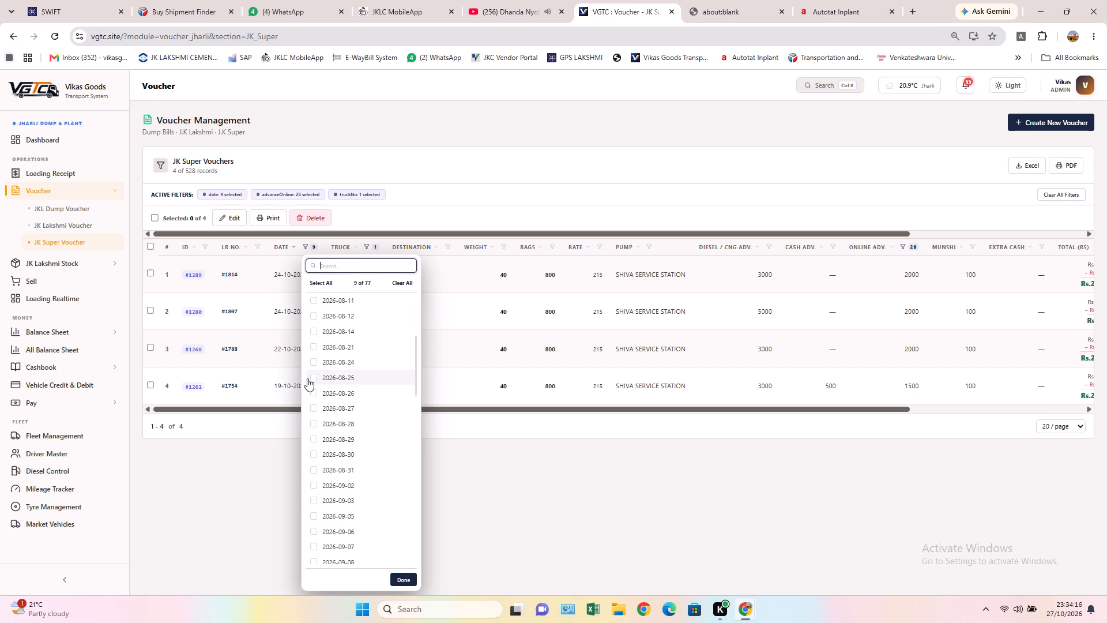
pyautogui.click(318, 283)
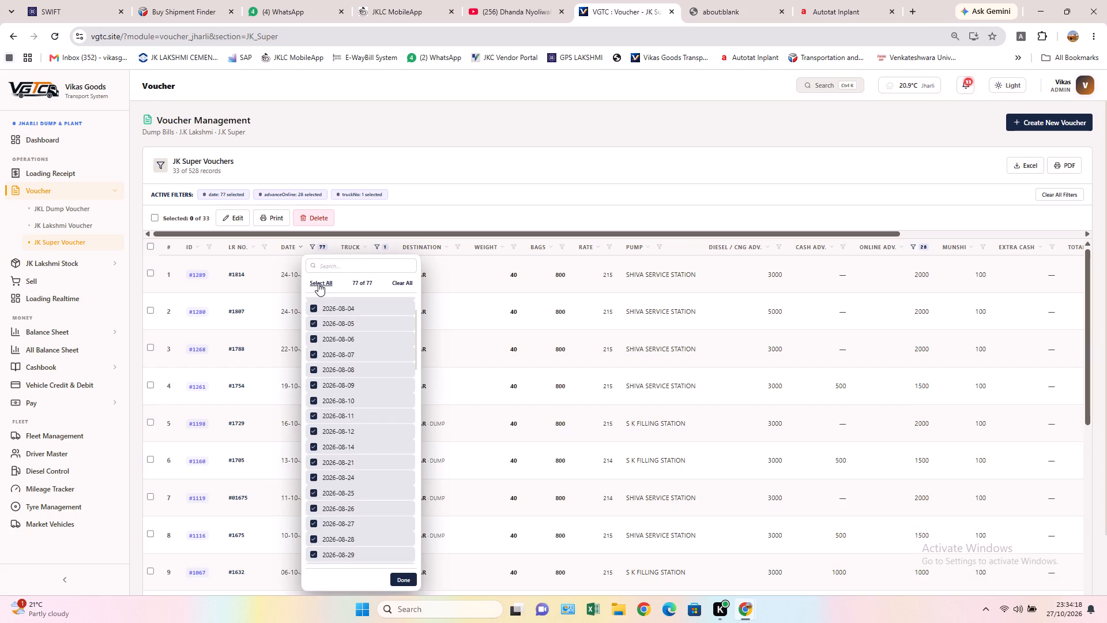
pyautogui.click(318, 283)
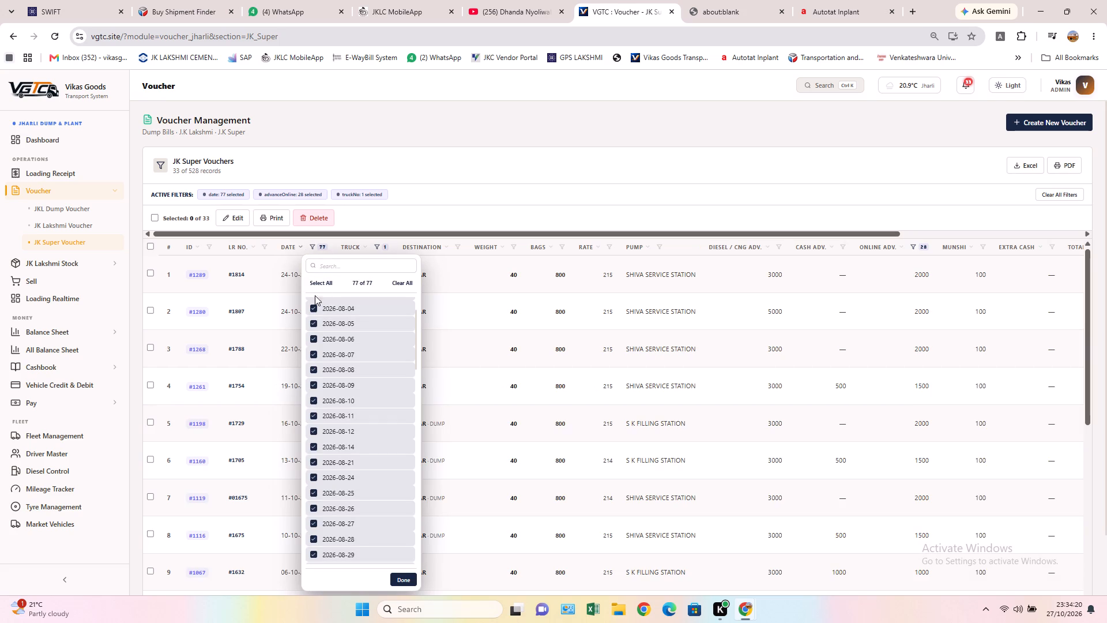
pyautogui.click(405, 279)
pyautogui.scroll(-3, 368, 504)
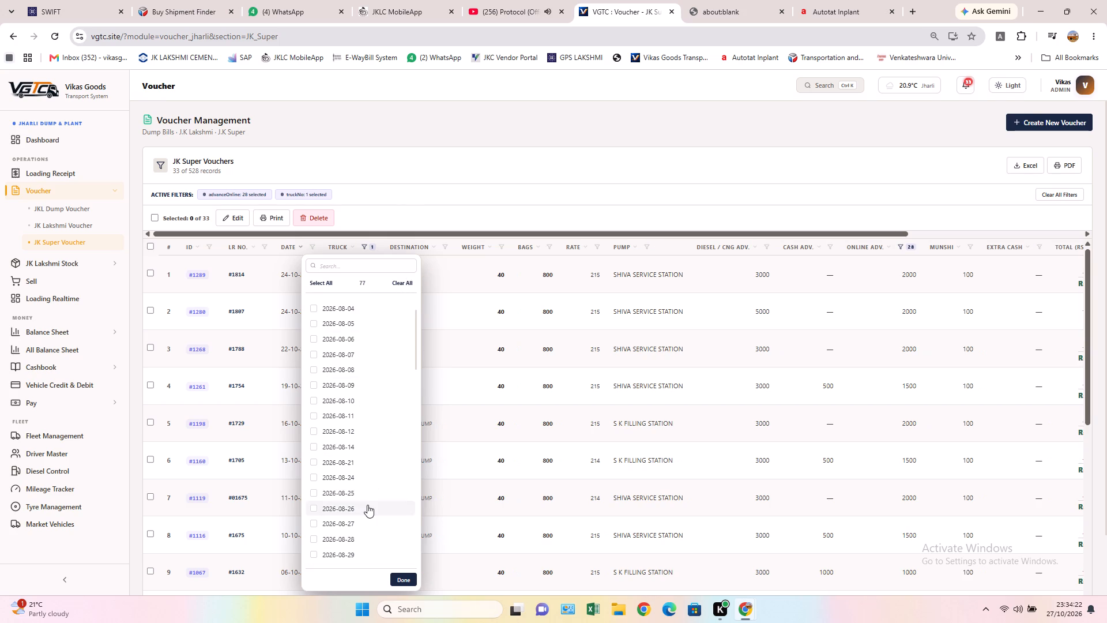
pyautogui.scroll(-18, 362, 513)
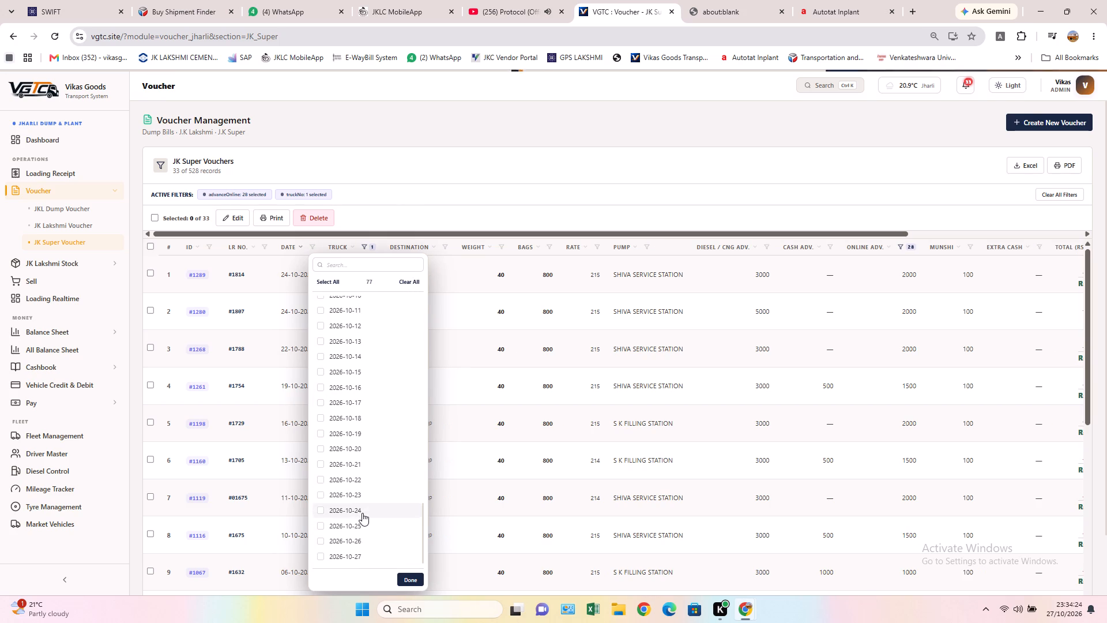
pyautogui.click(411, 579)
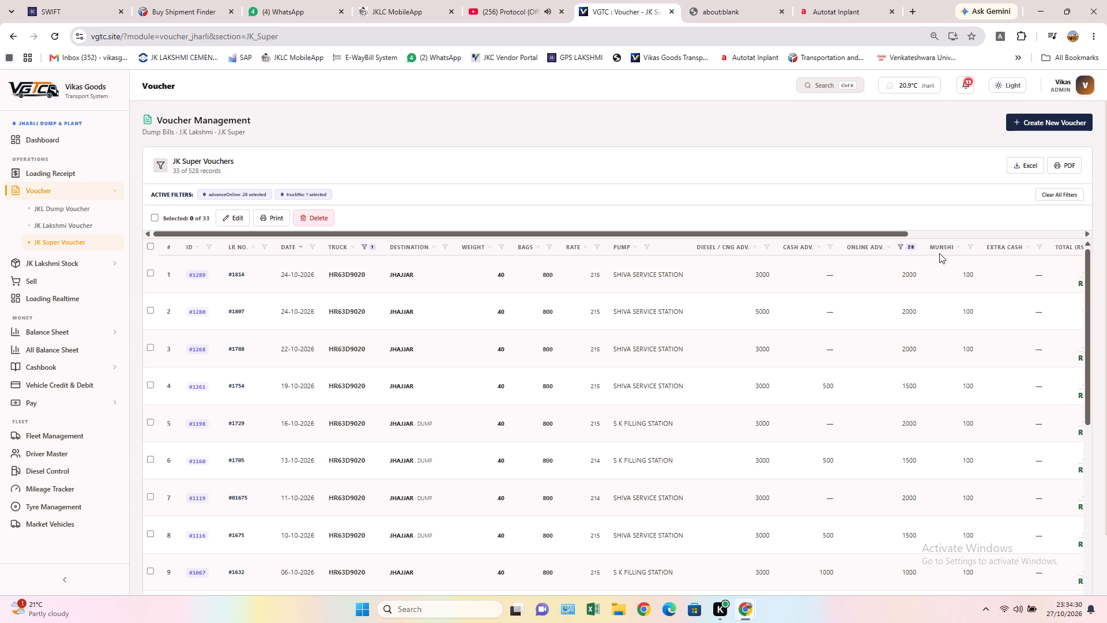
# Clear all selected amounts from the JK Super vouchers' online advance filter.
pyautogui.click(903, 244)
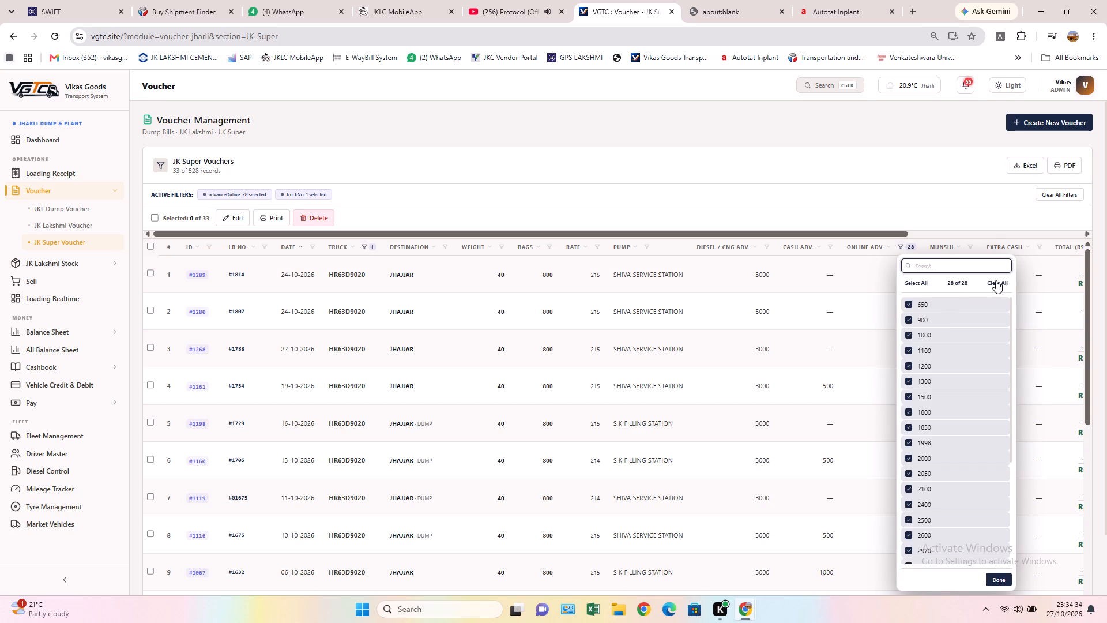
pyautogui.click(996, 280)
pyautogui.click(995, 574)
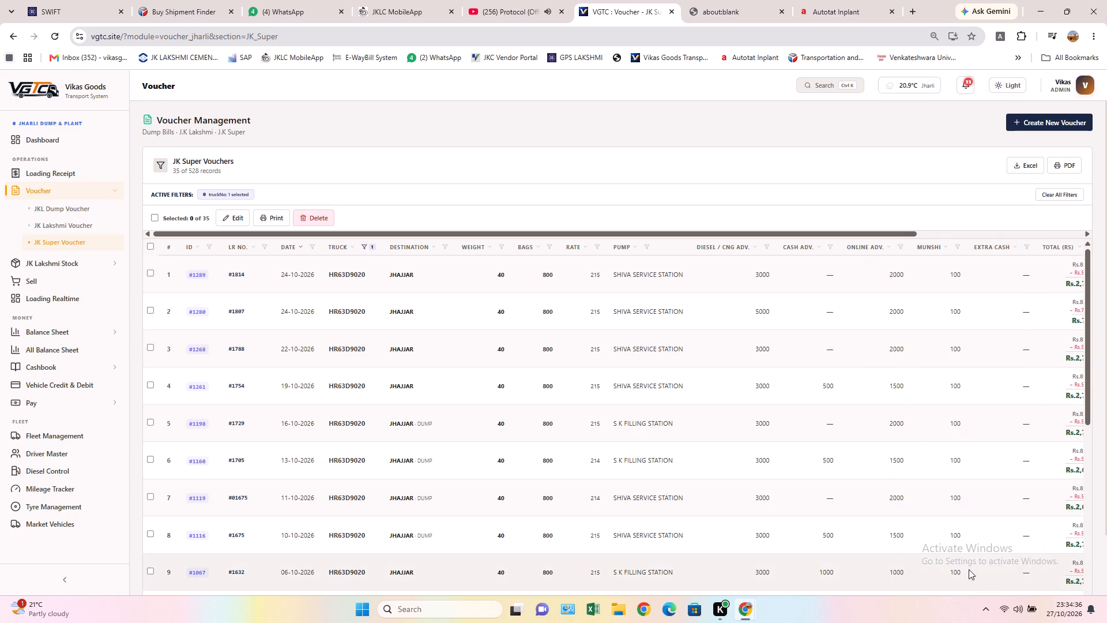
pyautogui.scroll(-10, 686, 444)
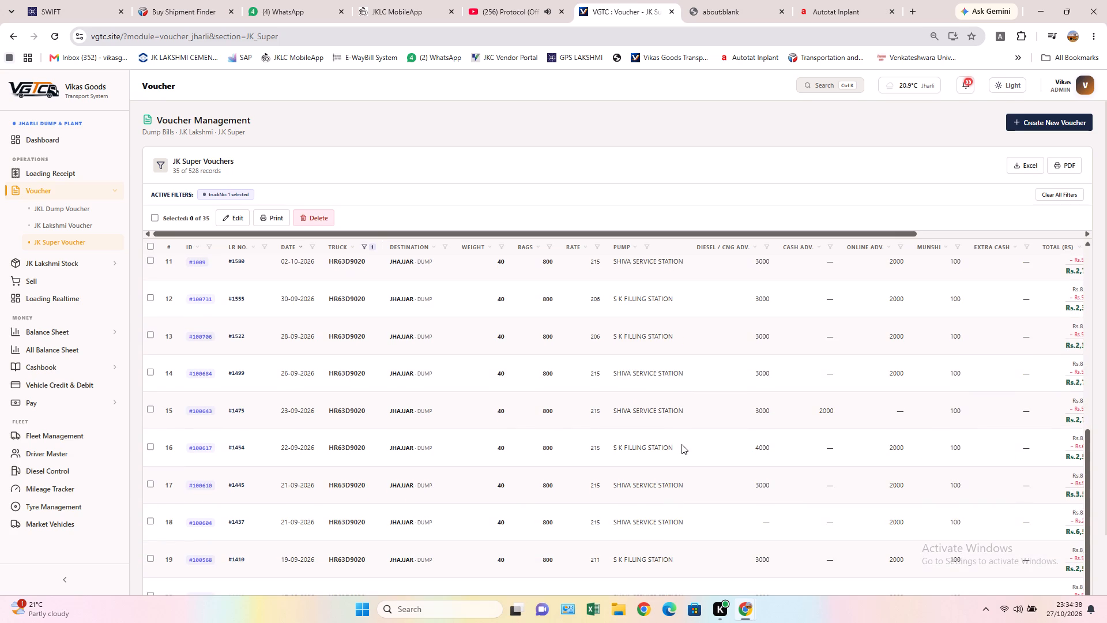
pyautogui.scroll(-1, 681, 444)
pyautogui.scroll(-4, 374, 541)
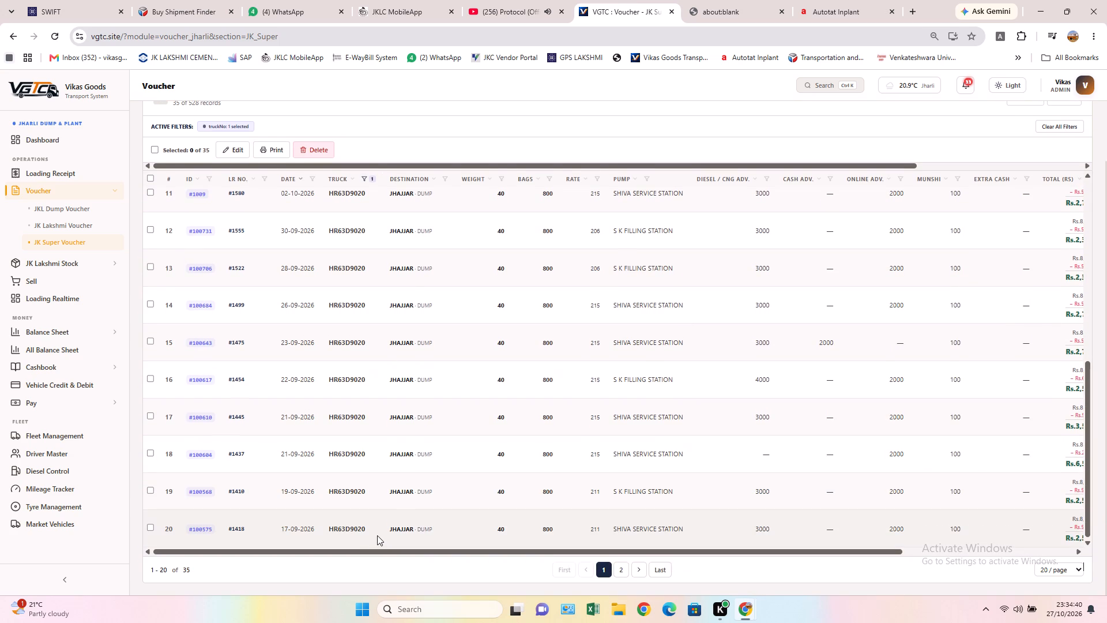
pyautogui.scroll(3, 403, 419)
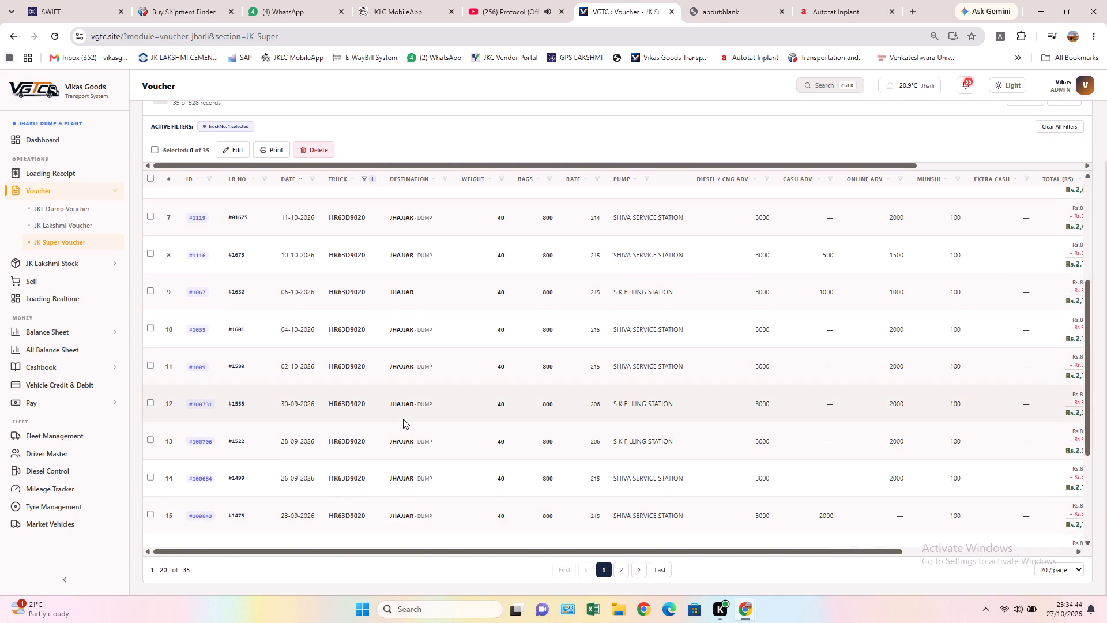
pyautogui.scroll(3, 403, 419)
pyautogui.scroll(6, 371, 350)
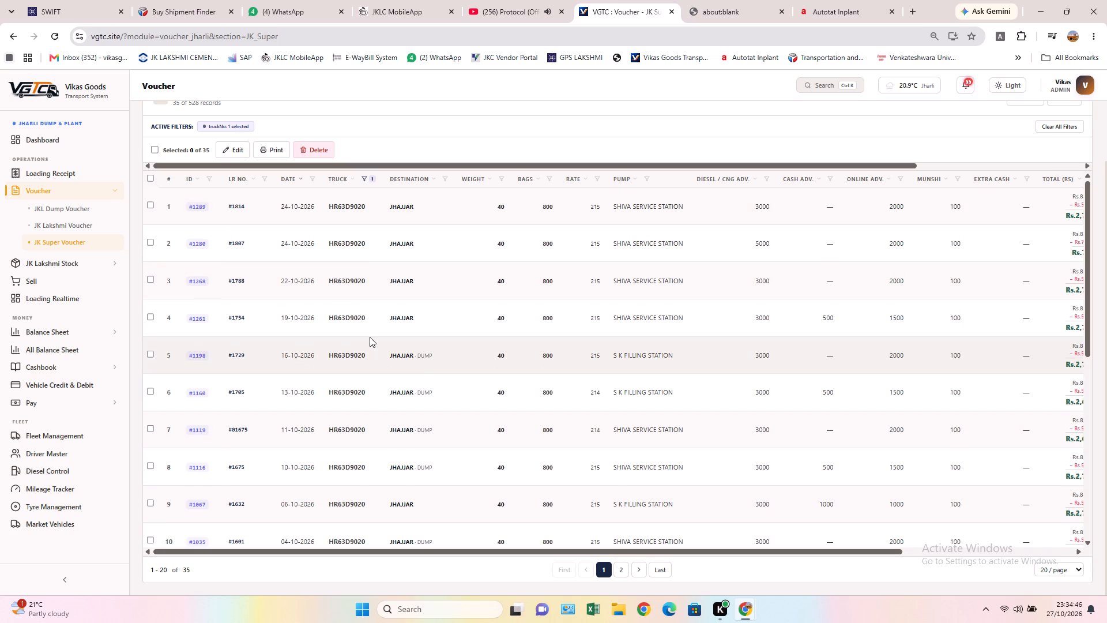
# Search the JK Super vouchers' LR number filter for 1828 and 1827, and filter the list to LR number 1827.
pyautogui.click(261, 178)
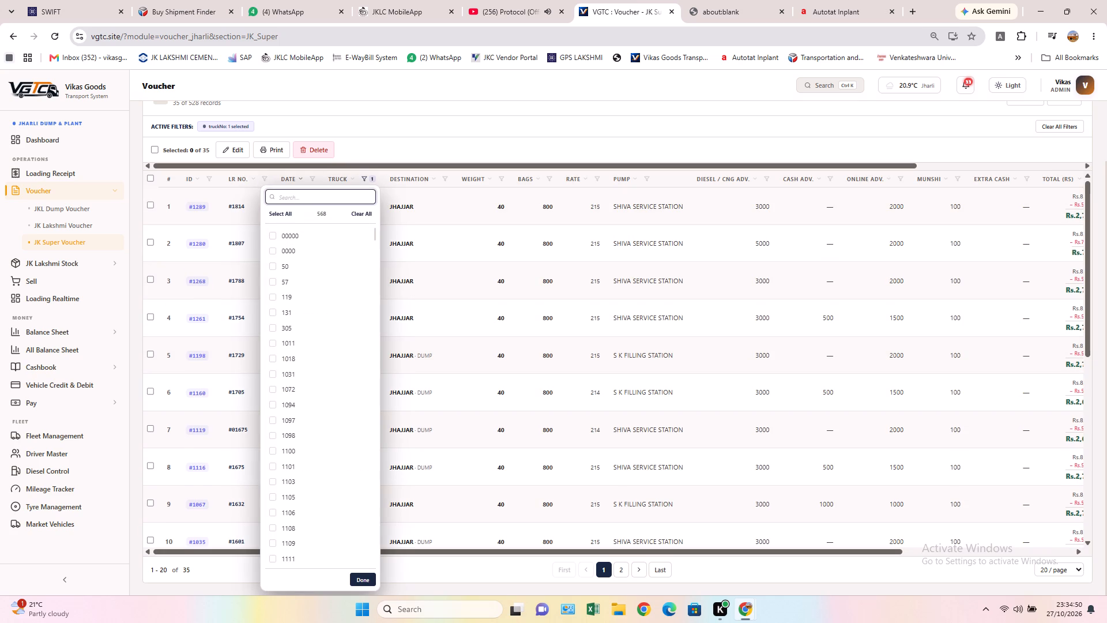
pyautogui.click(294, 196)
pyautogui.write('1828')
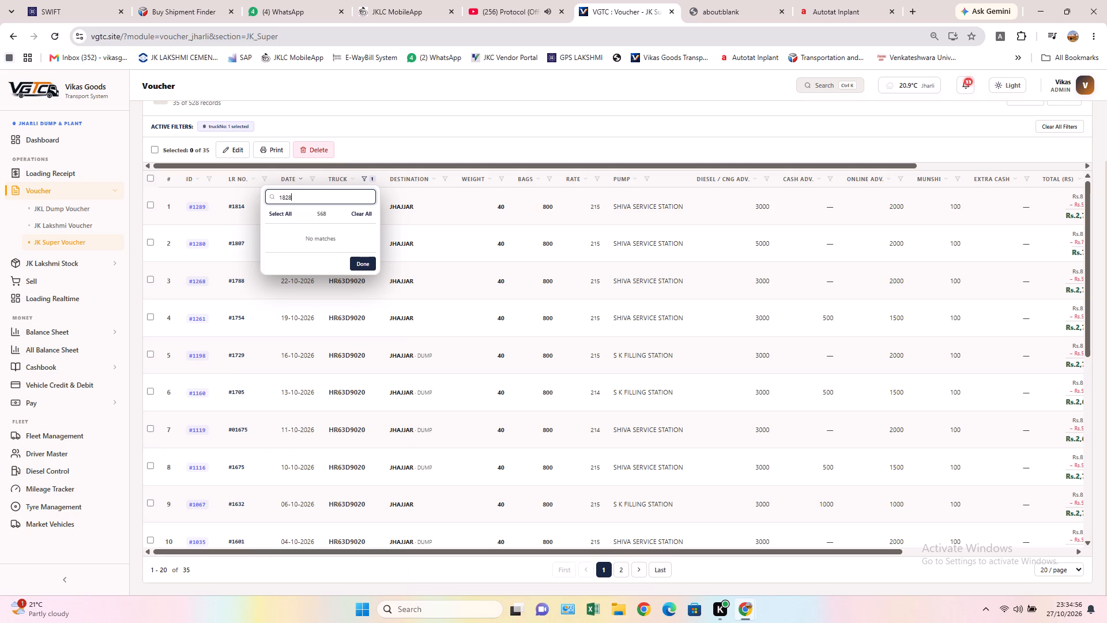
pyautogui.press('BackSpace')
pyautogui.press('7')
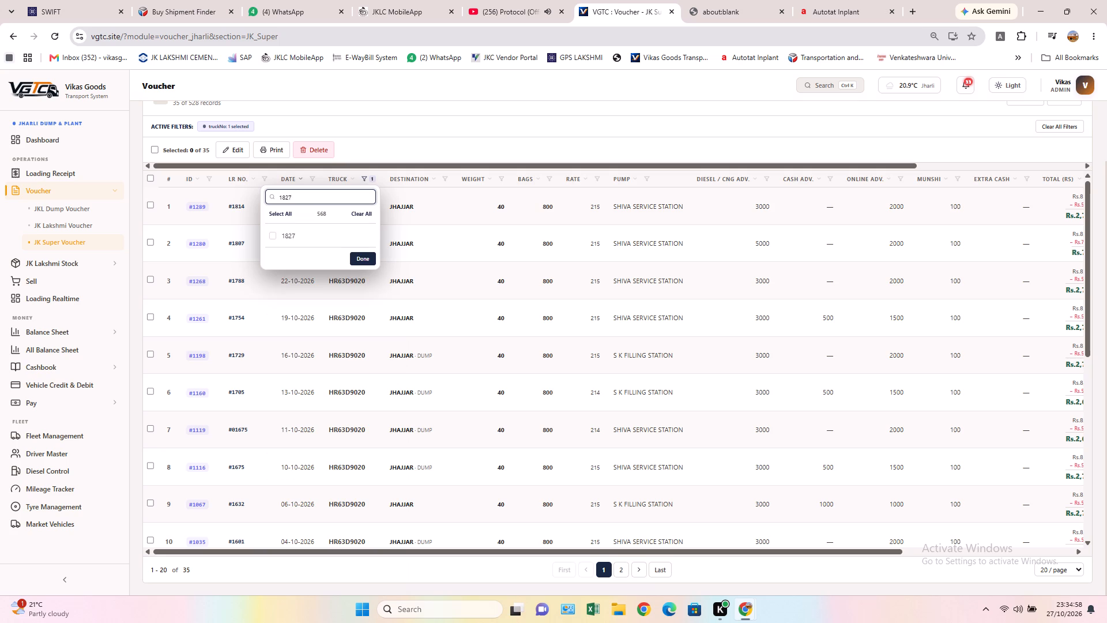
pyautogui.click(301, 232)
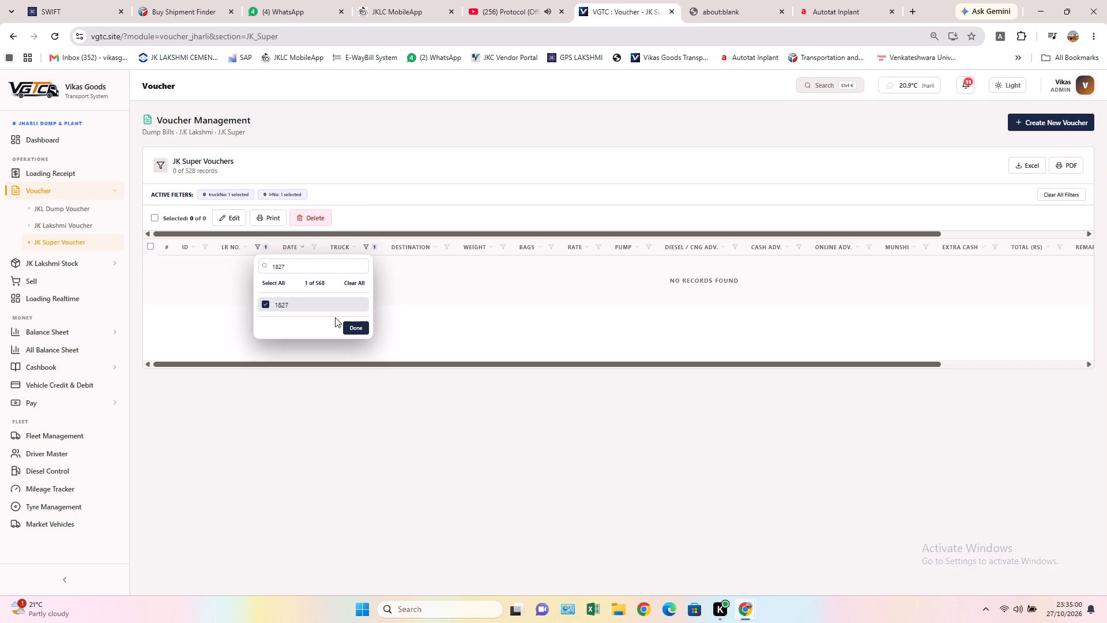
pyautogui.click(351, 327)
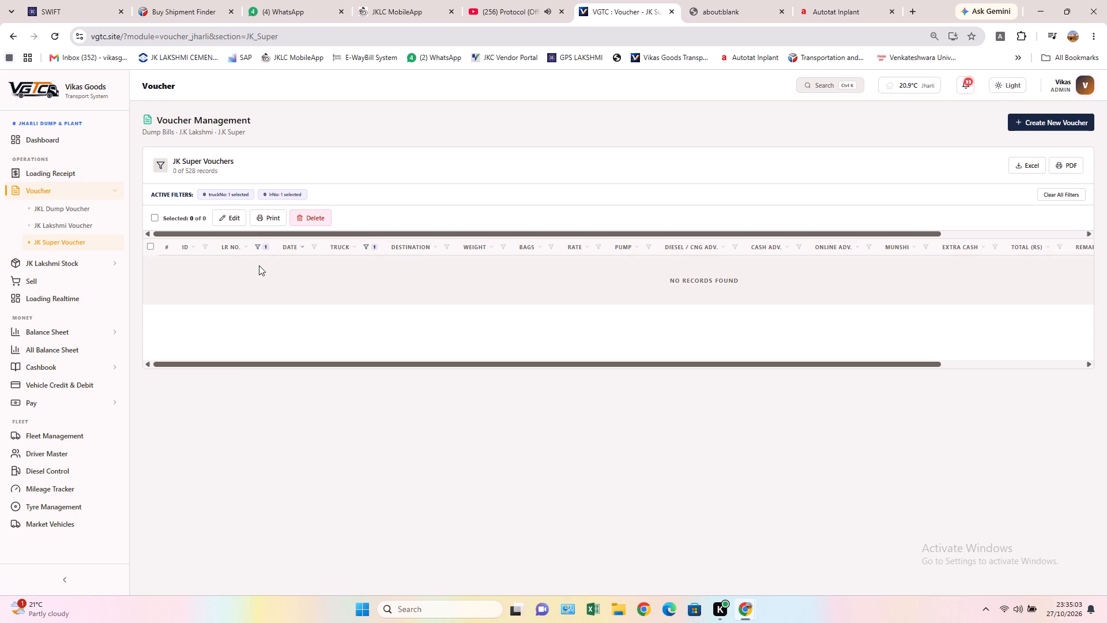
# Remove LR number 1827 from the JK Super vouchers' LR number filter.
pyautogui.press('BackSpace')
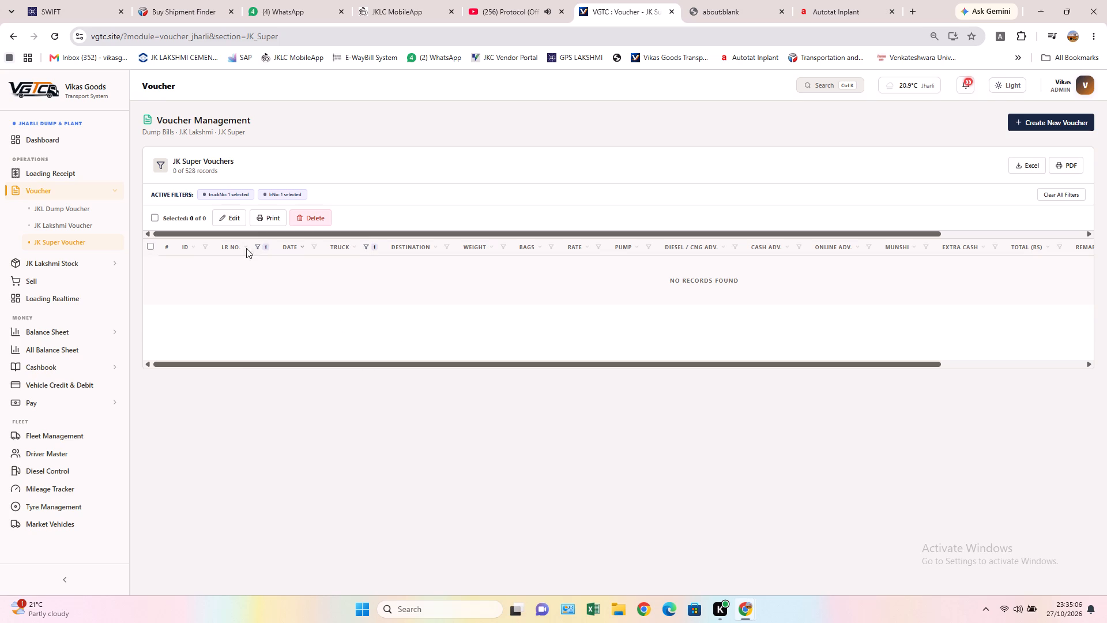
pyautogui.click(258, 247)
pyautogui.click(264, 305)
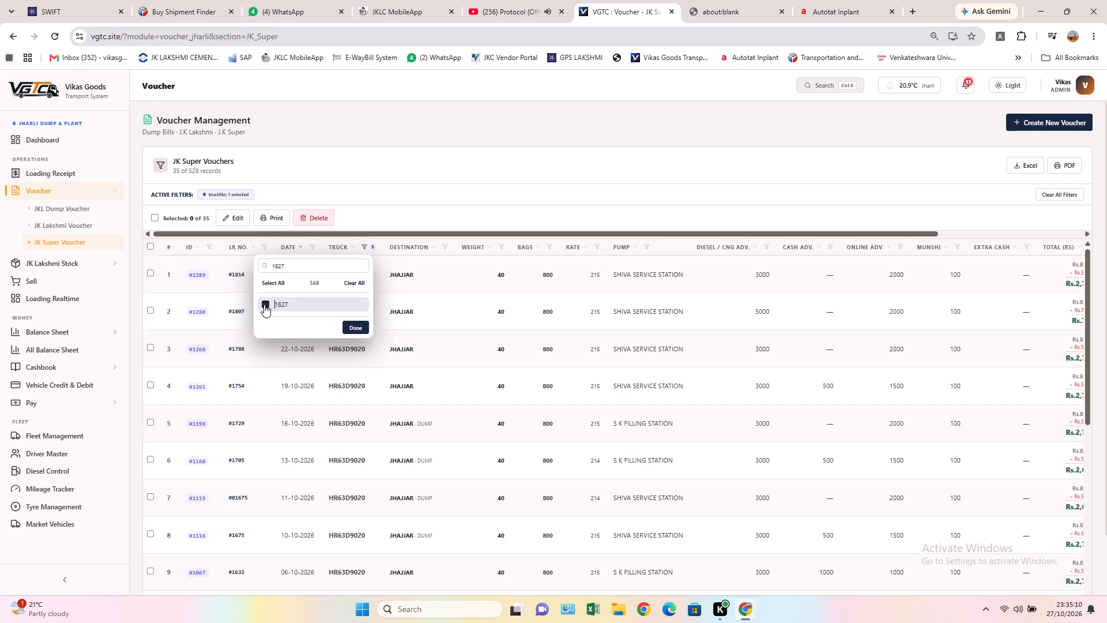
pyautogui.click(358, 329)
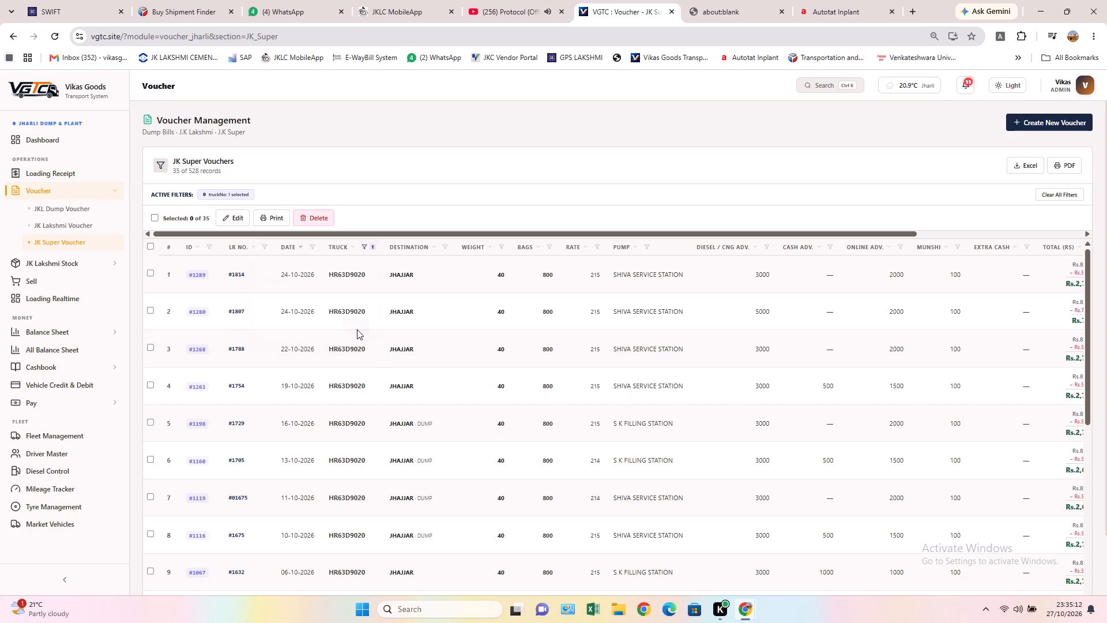
pyautogui.click(361, 243)
pyautogui.scroll(-4, 393, 422)
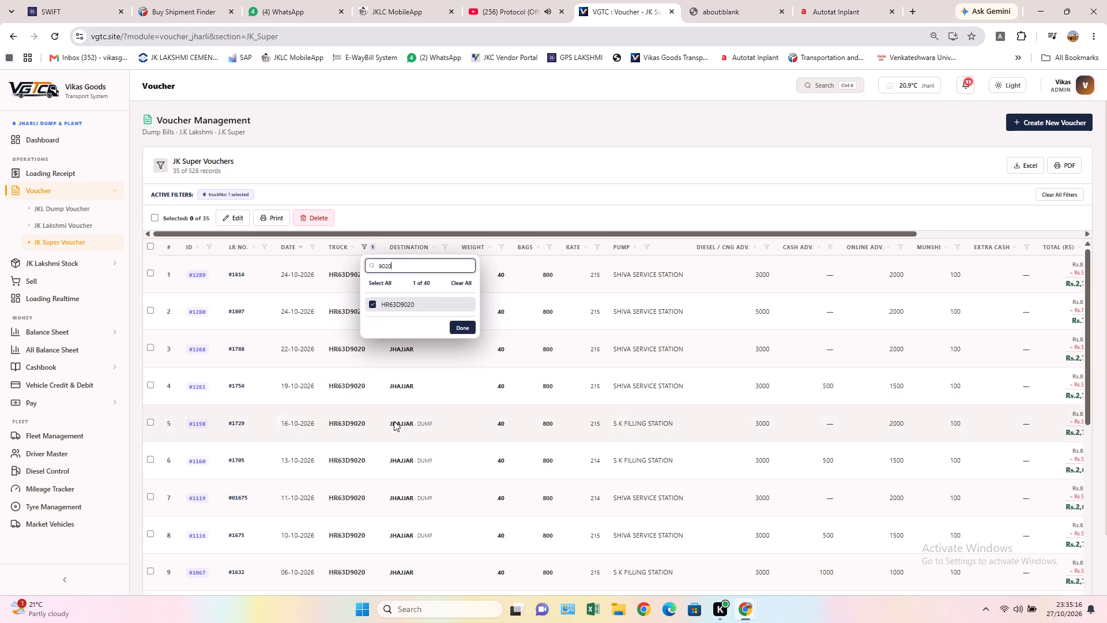
pyautogui.scroll(-7, 363, 433)
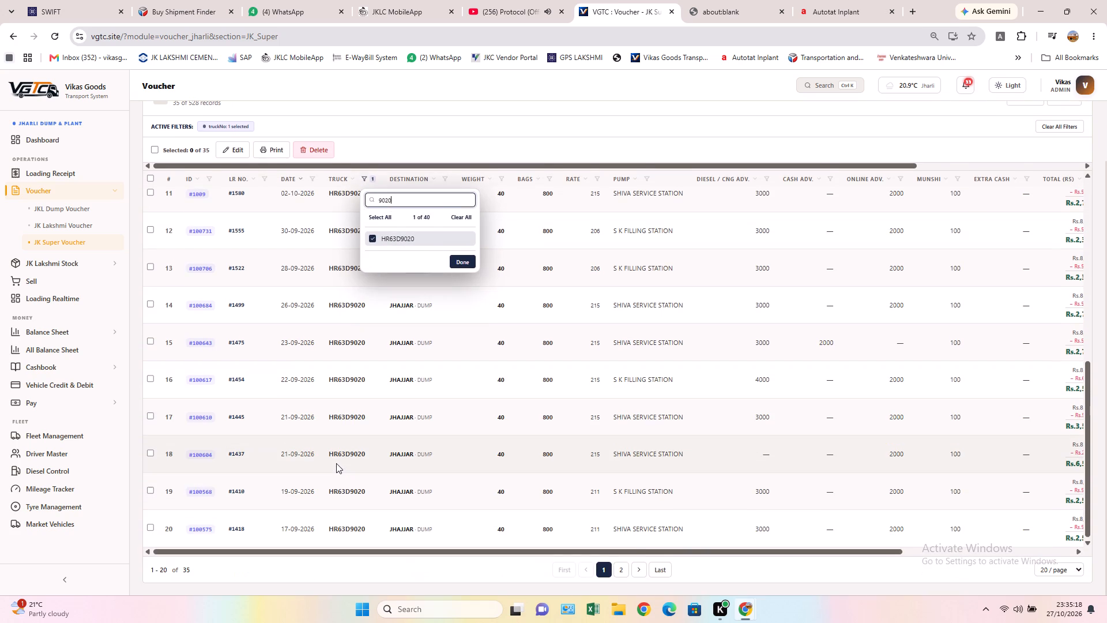
pyautogui.scroll(-2, 349, 474)
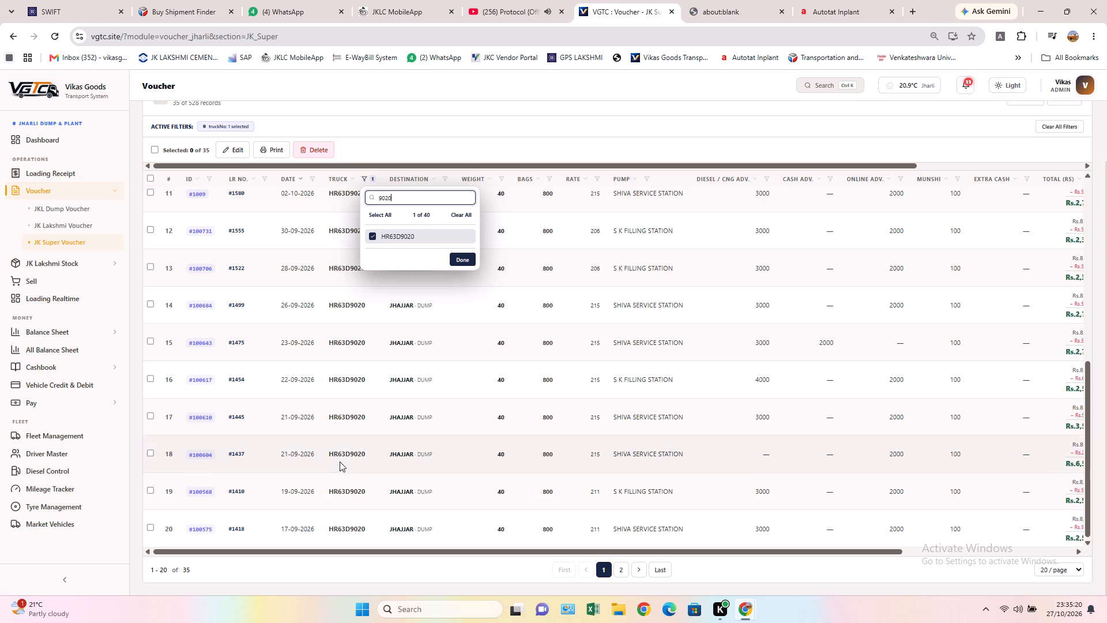
pyautogui.scroll(9, 336, 460)
pyautogui.scroll(5, 327, 370)
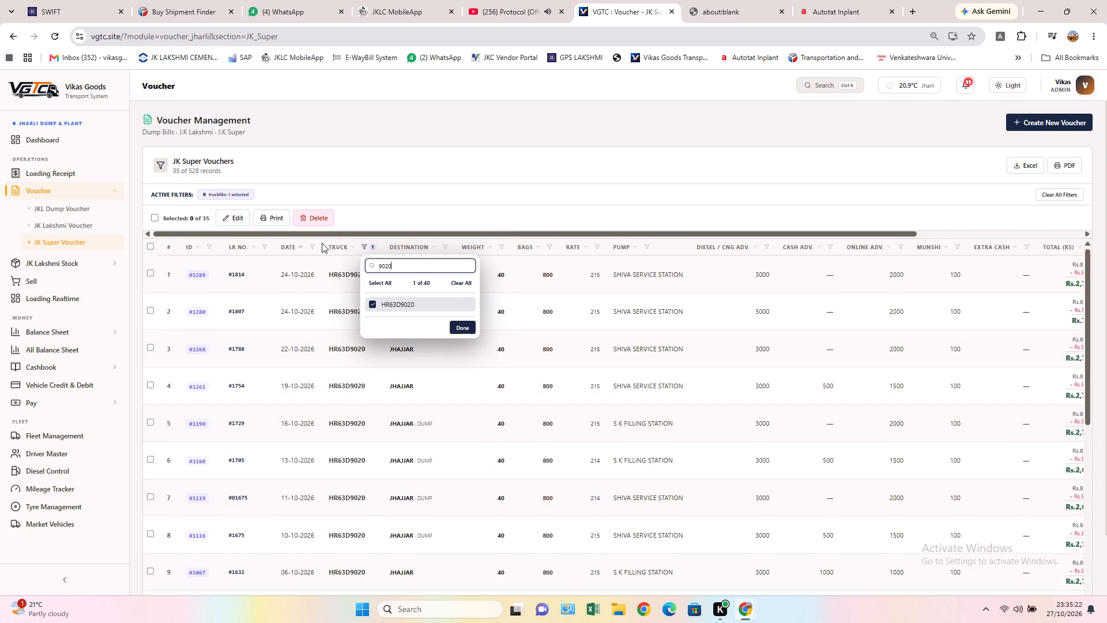
pyautogui.click(310, 246)
pyautogui.scroll(-4, 364, 466)
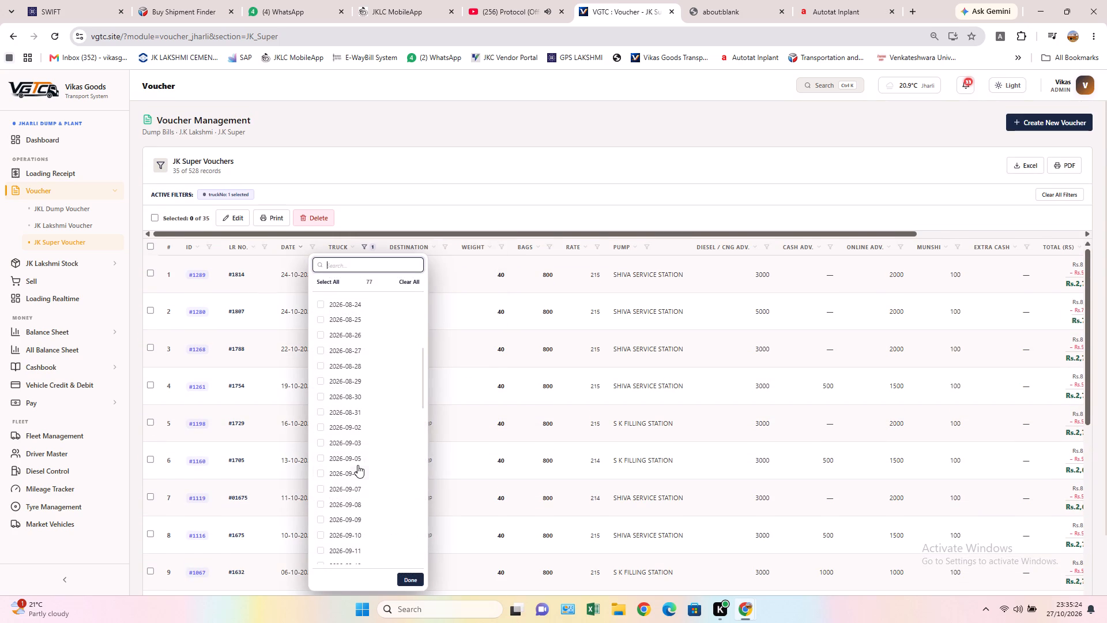
pyautogui.scroll(-15, 357, 465)
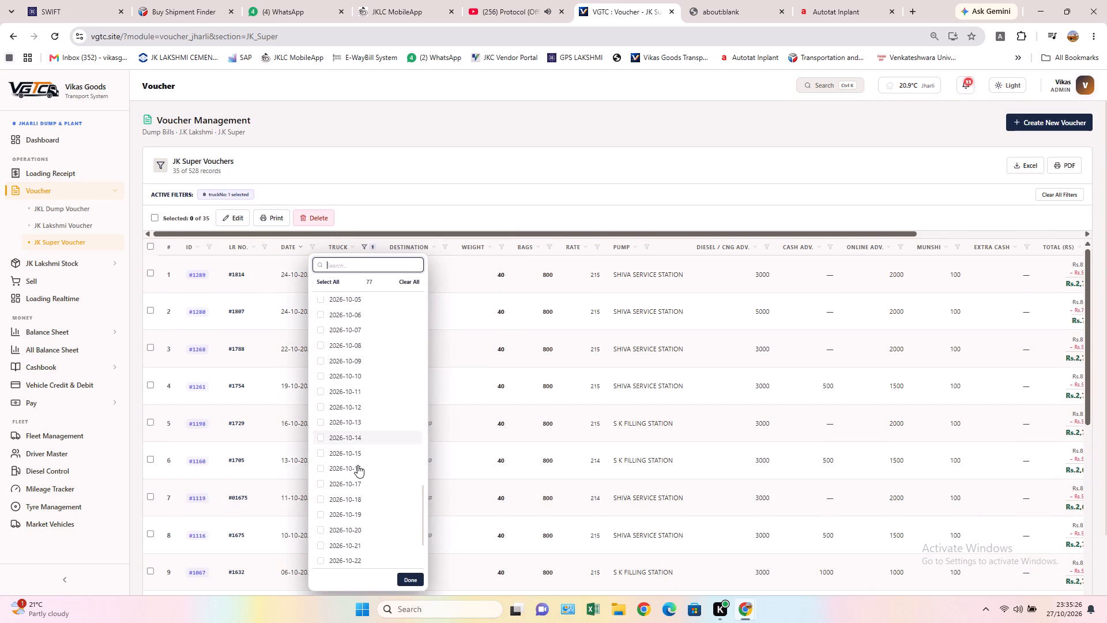
pyautogui.scroll(-7, 357, 465)
pyautogui.click(349, 552)
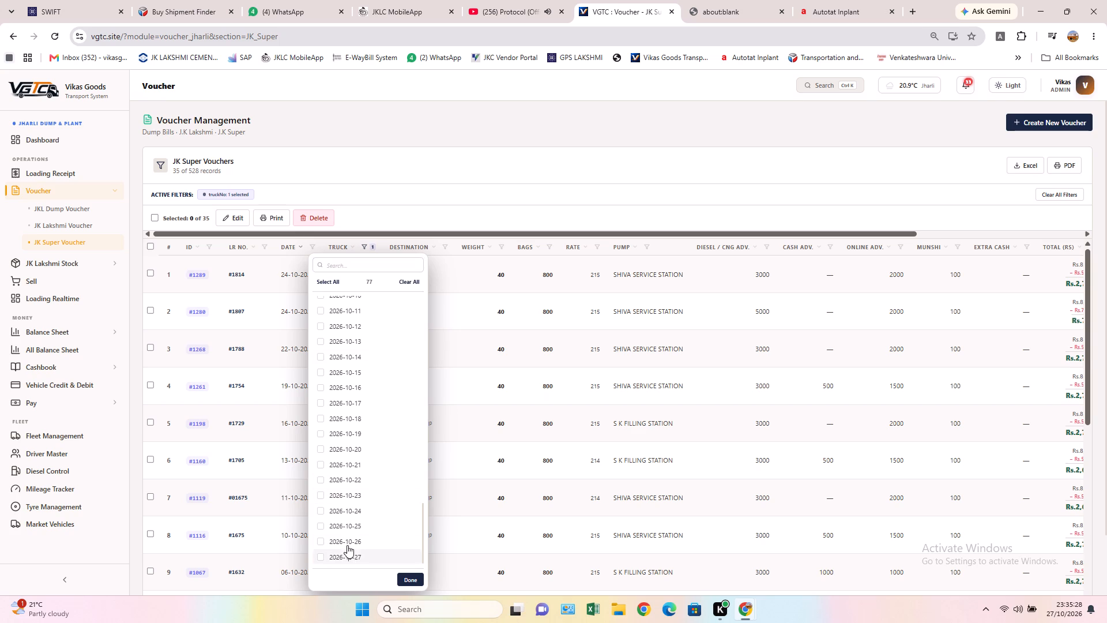
pyautogui.click(345, 536)
pyautogui.click(347, 522)
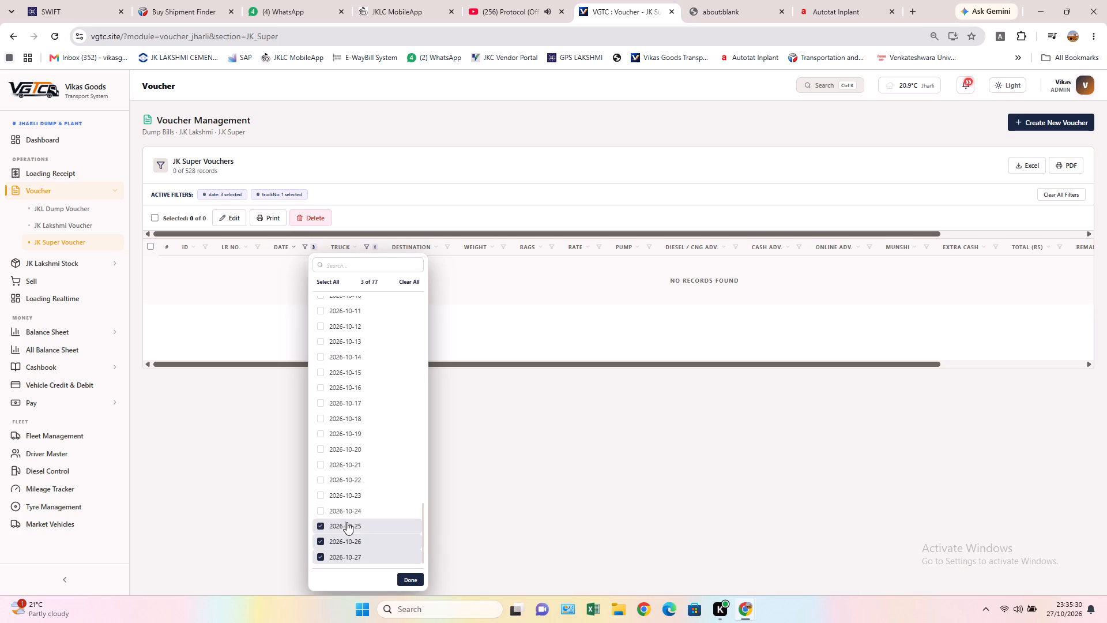
pyautogui.click(347, 511)
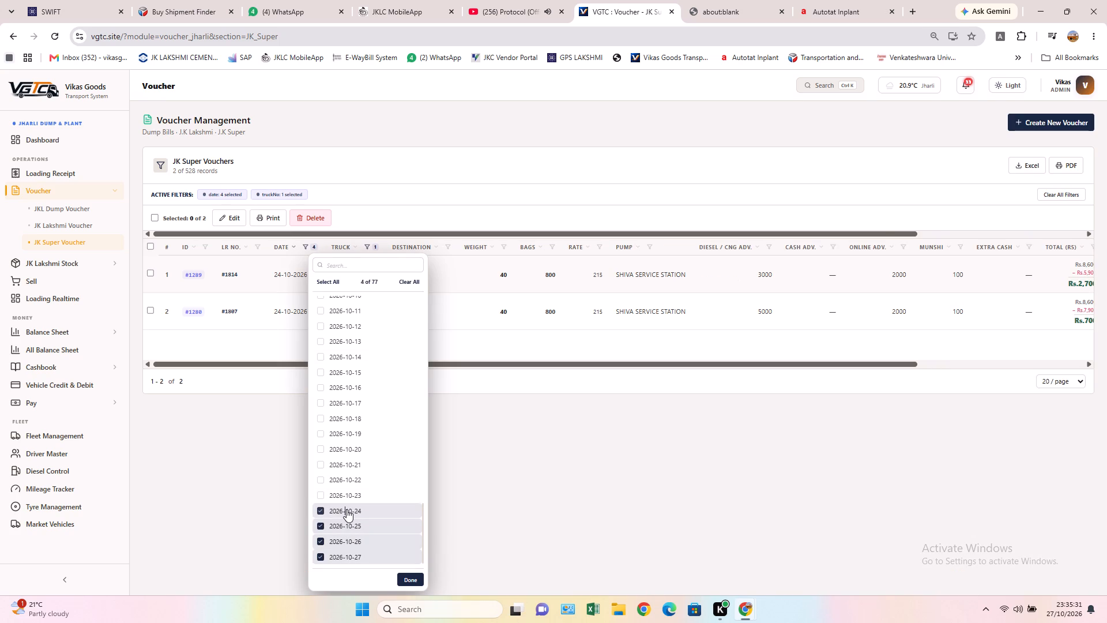
pyautogui.click(346, 496)
pyautogui.click(407, 580)
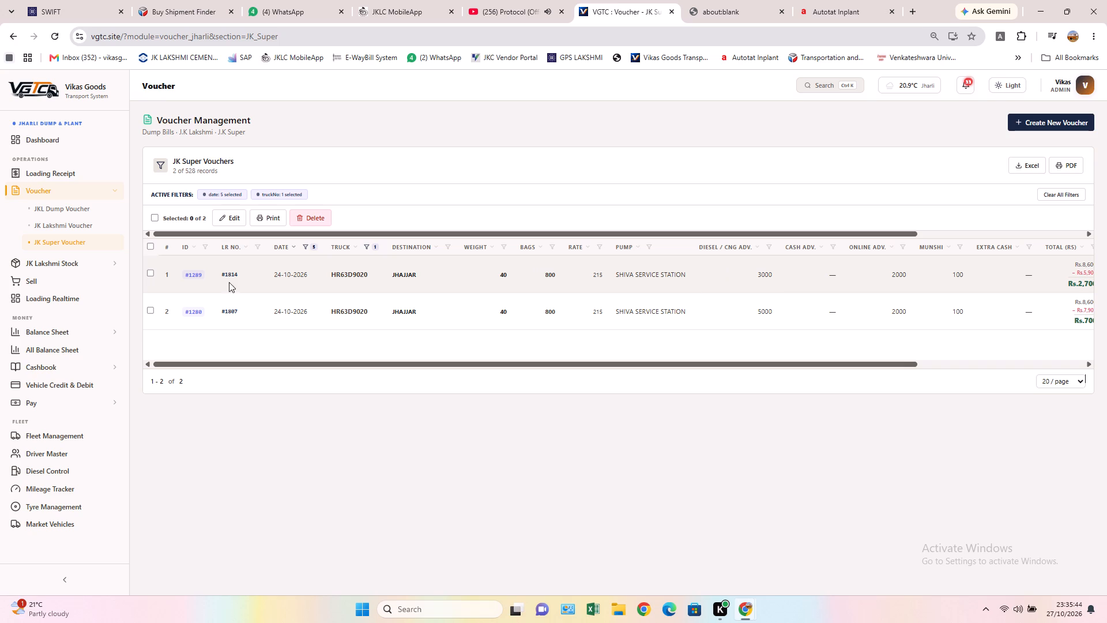
# Open the JK Lakshmi vouchers to look over the filtered list.
pyautogui.click(91, 224)
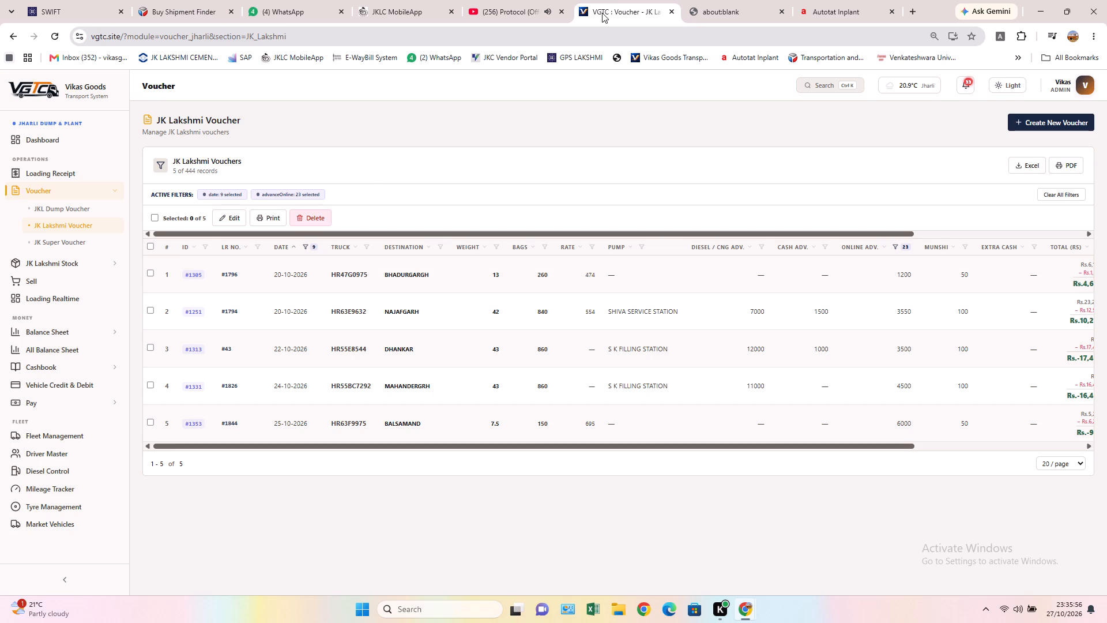
# Switch to Autotat Inplant and look over the assigned direct orders for the Jharli plant.
pyautogui.click(816, 10)
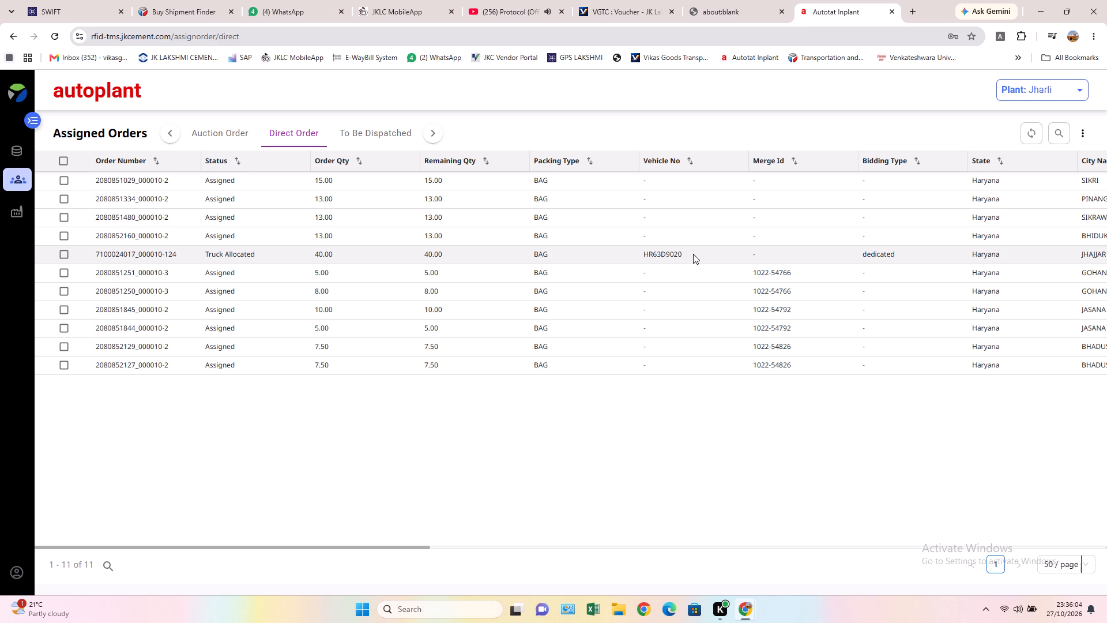
# Switch to the JKLC MobileApp site.
pyautogui.click(394, 8)
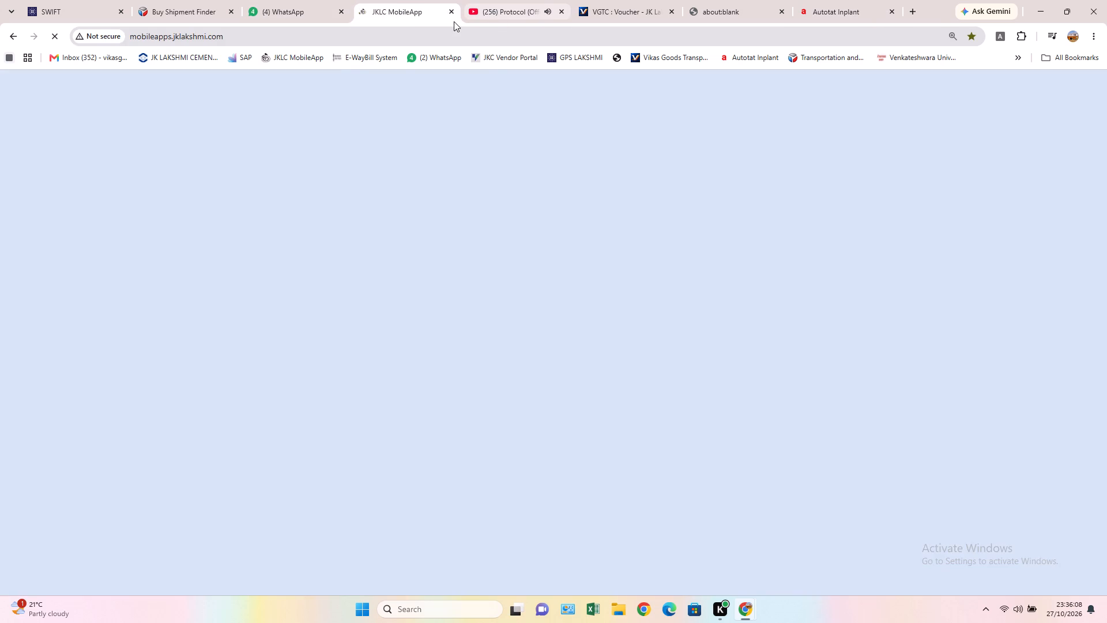
# Return to the VGTC site and clear the date filter on the JK Lakshmi vouchers.
pyautogui.click(628, 1)
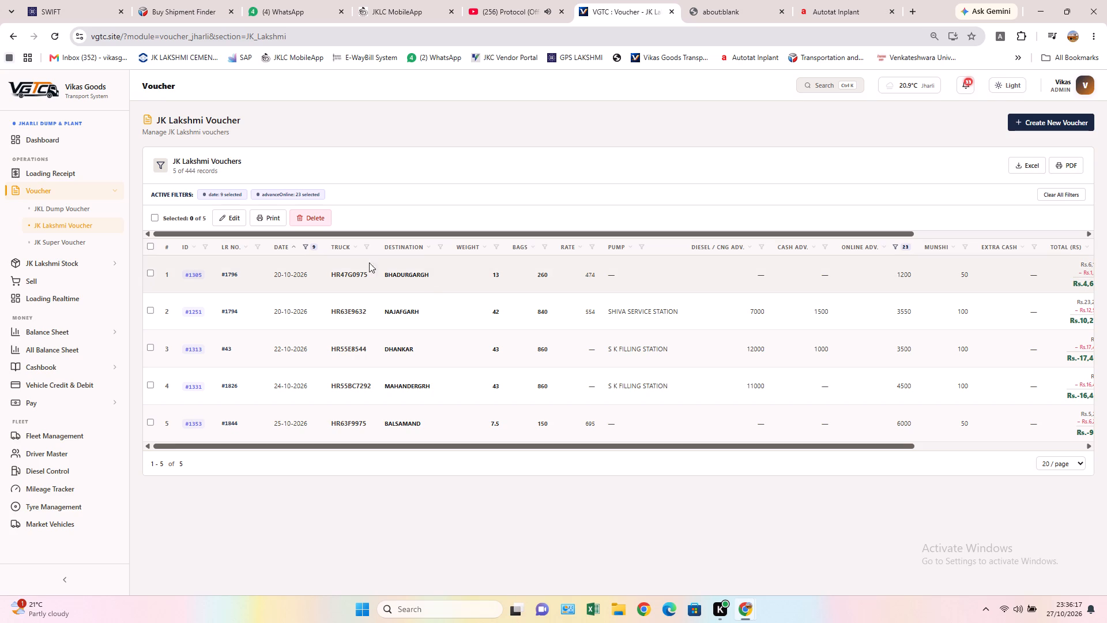
pyautogui.click(312, 245)
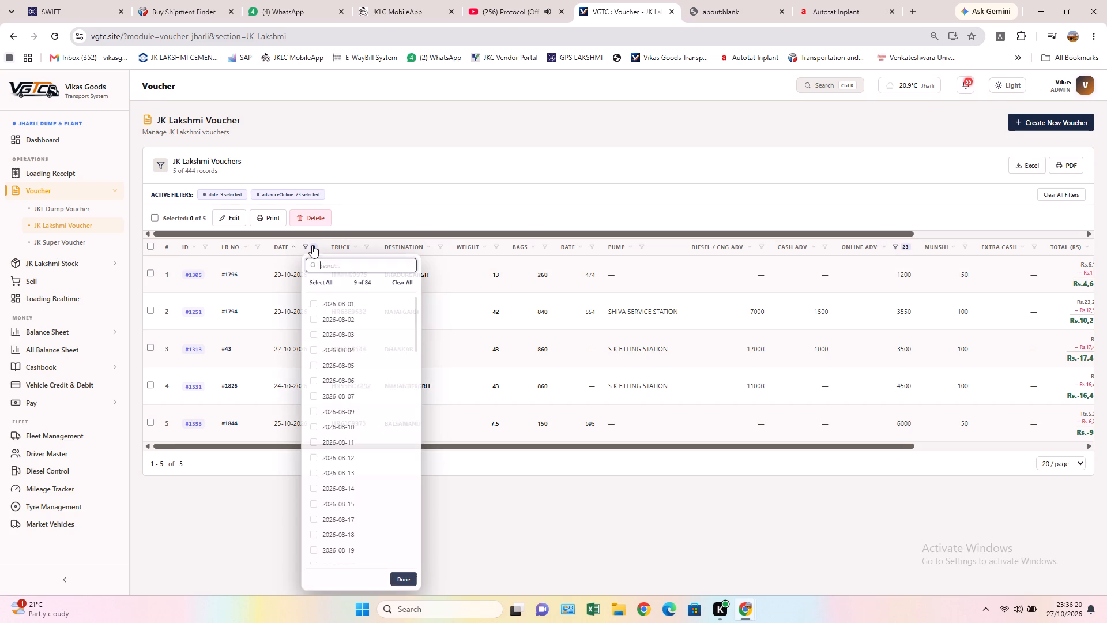
pyautogui.scroll(-4, 345, 456)
pyautogui.click(410, 284)
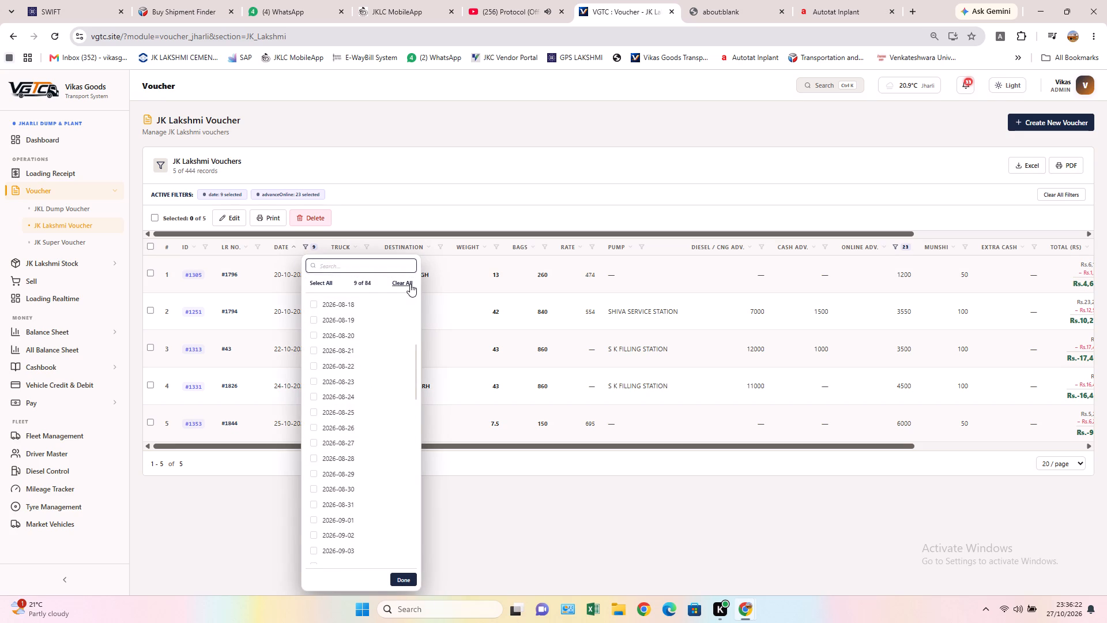
pyautogui.click(401, 580)
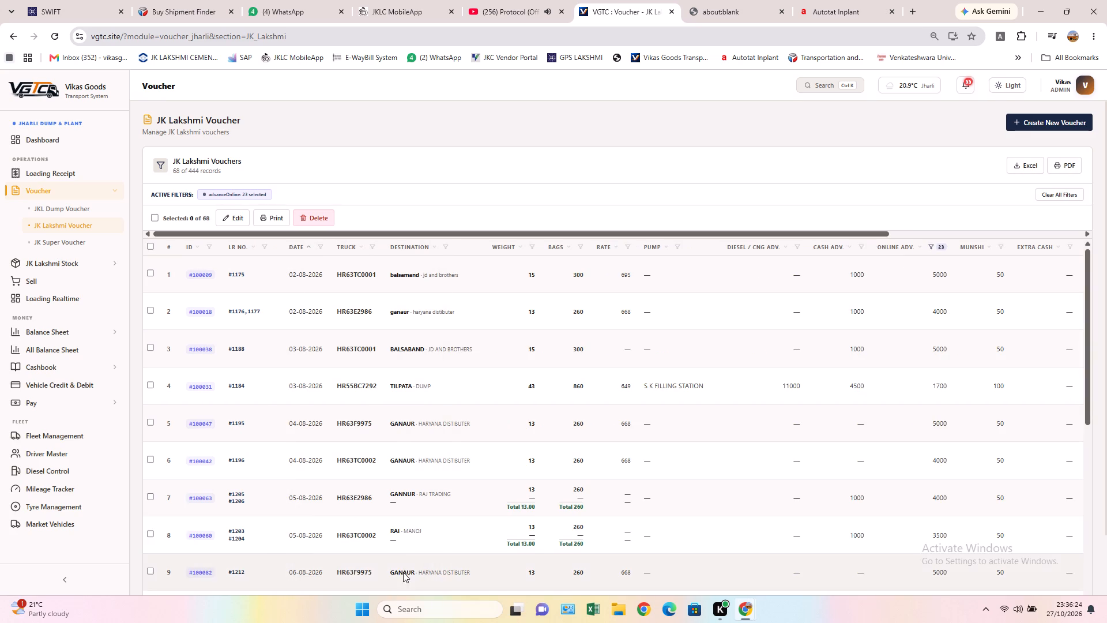
pyautogui.scroll(5, 394, 481)
# Clear the online advance filter on the JK Lakshmi vouchers.
pyautogui.click(941, 247)
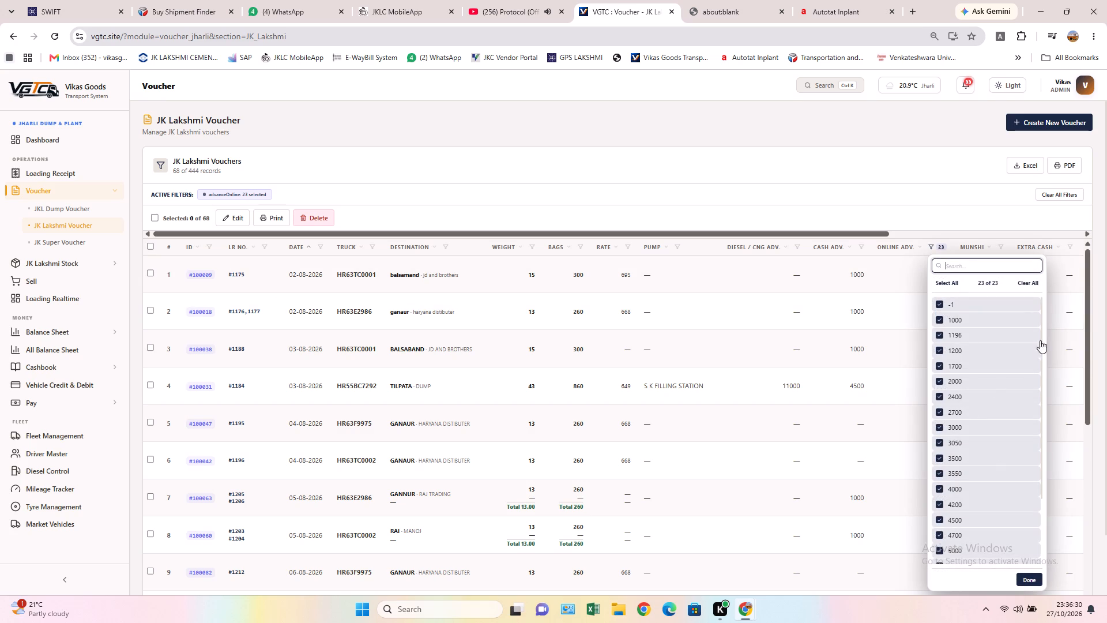
pyautogui.click(1035, 281)
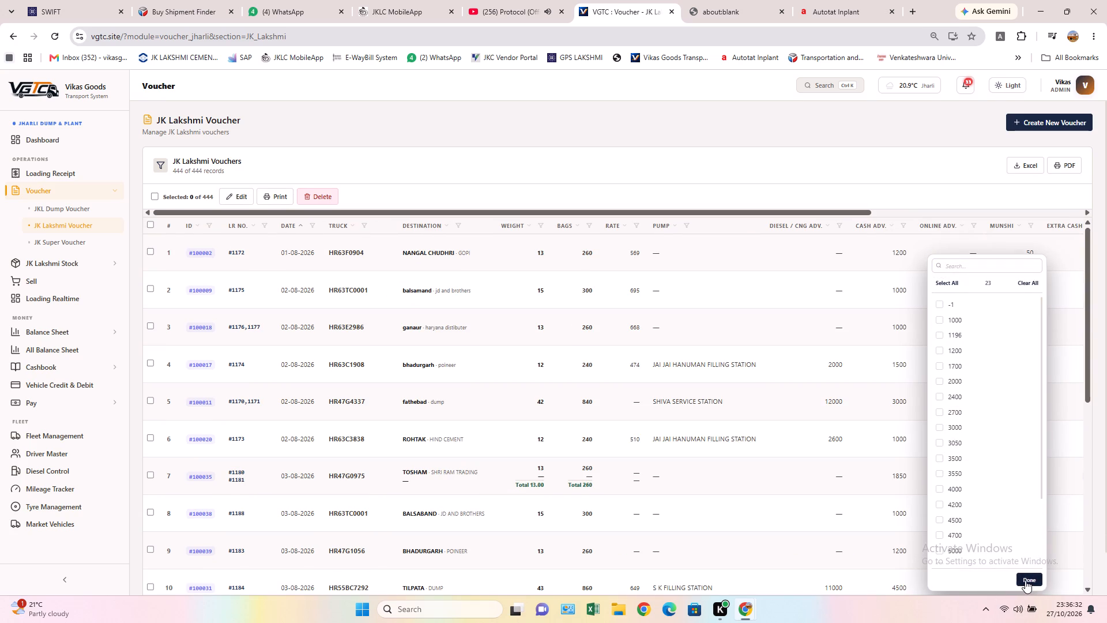
pyautogui.click(1025, 580)
pyautogui.scroll(-3, 510, 417)
pyautogui.scroll(4, 510, 417)
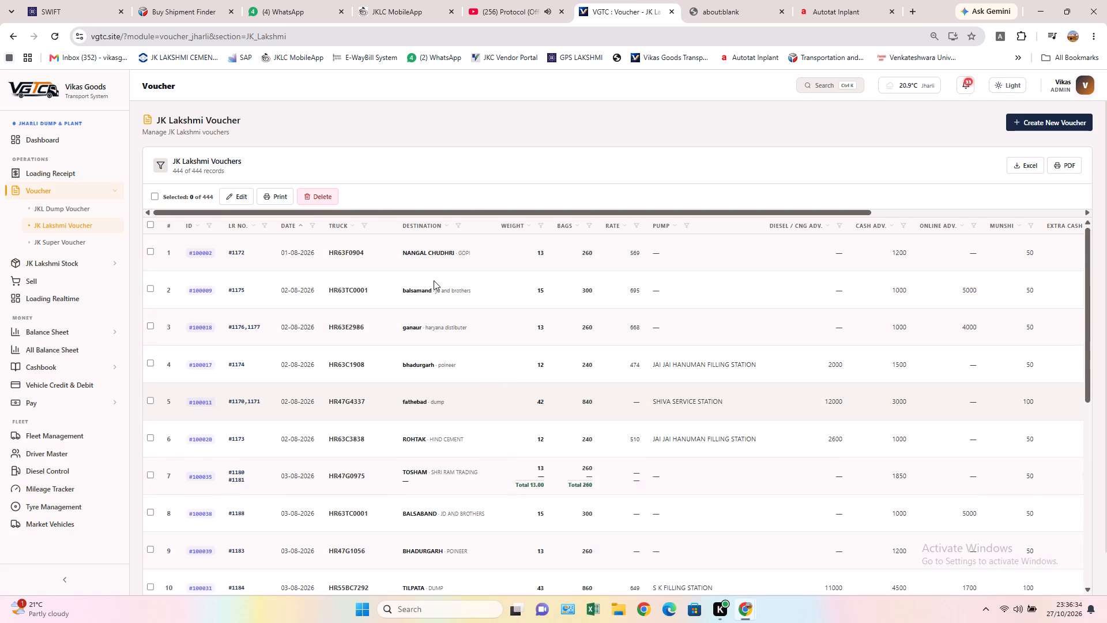
# Search the JK Lakshmi vouchers' truck filter for 9020.
pyautogui.click(366, 228)
pyautogui.click(404, 243)
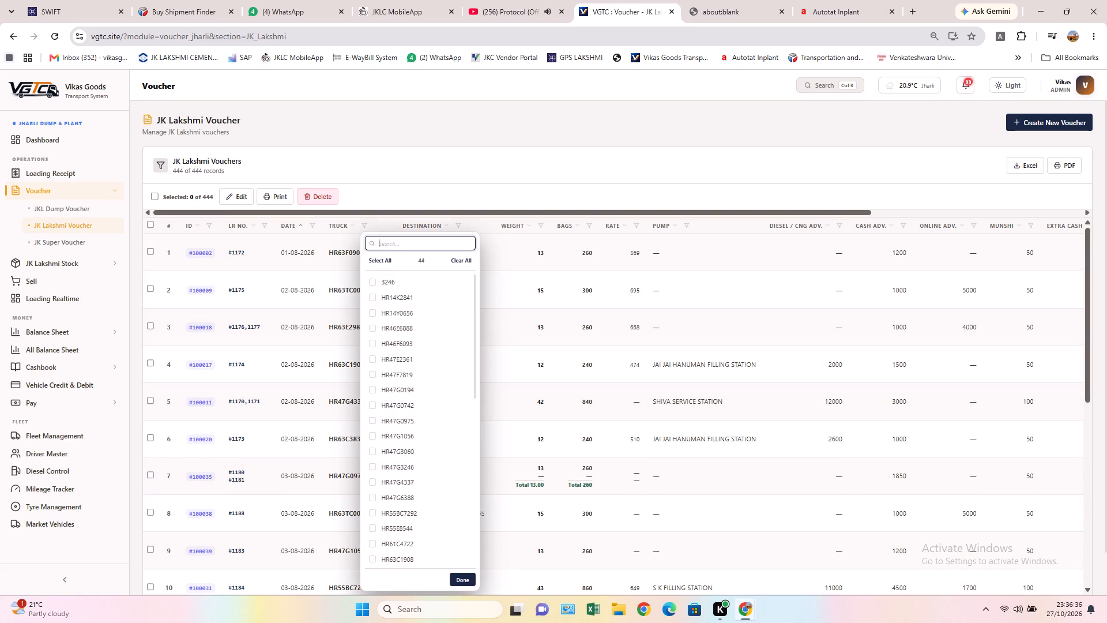
pyautogui.write('9020')
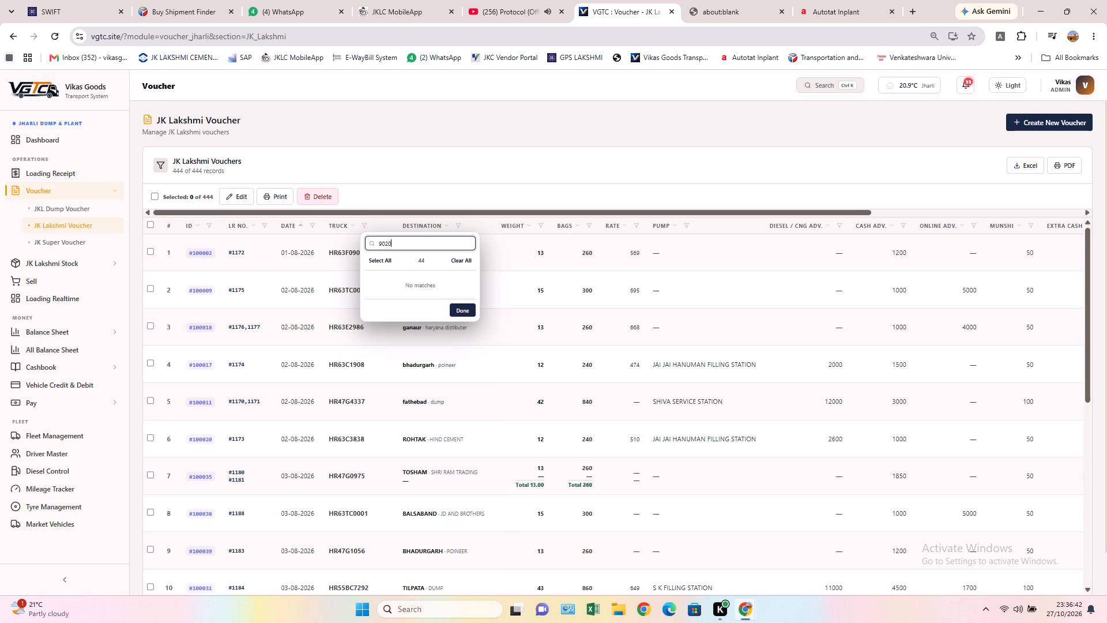
pyautogui.click(455, 305)
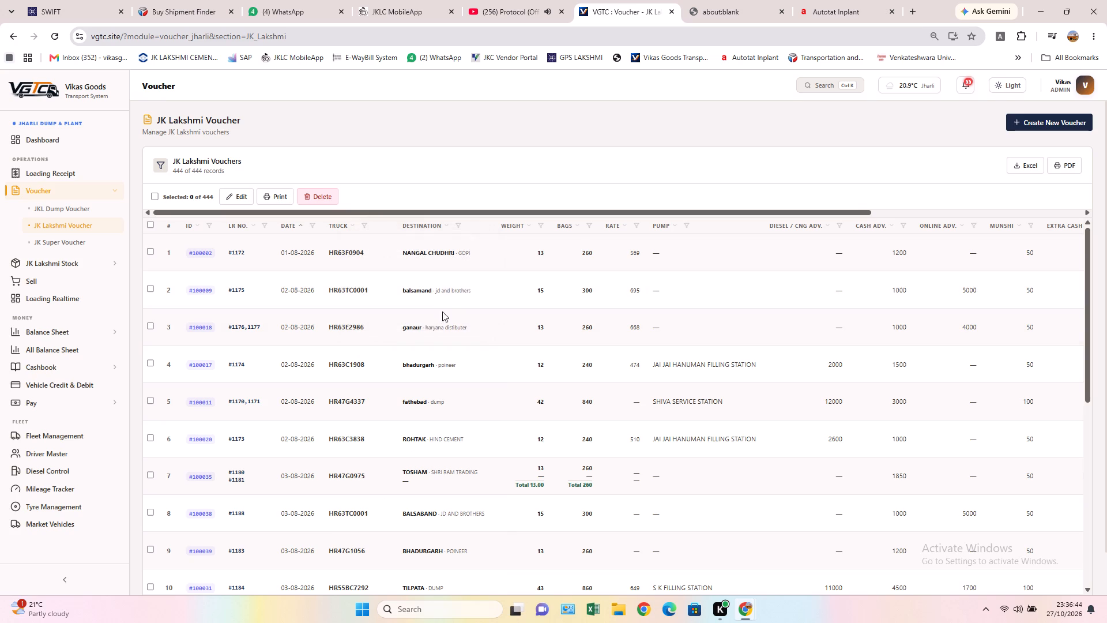
# Open the JK Super vouchers.
pyautogui.click(71, 205)
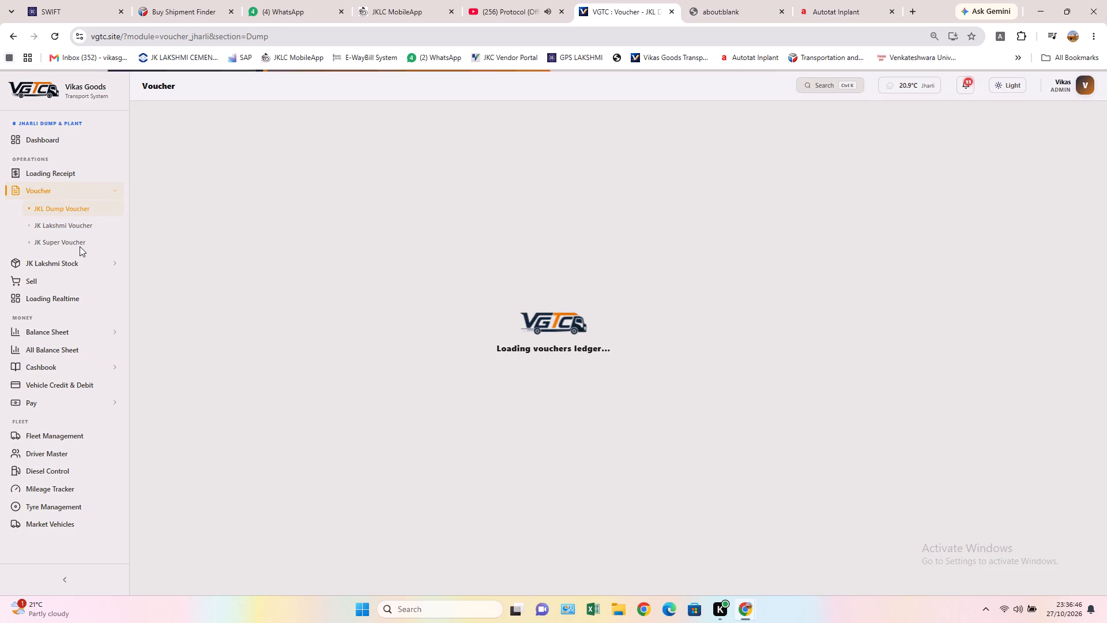
pyautogui.click(70, 242)
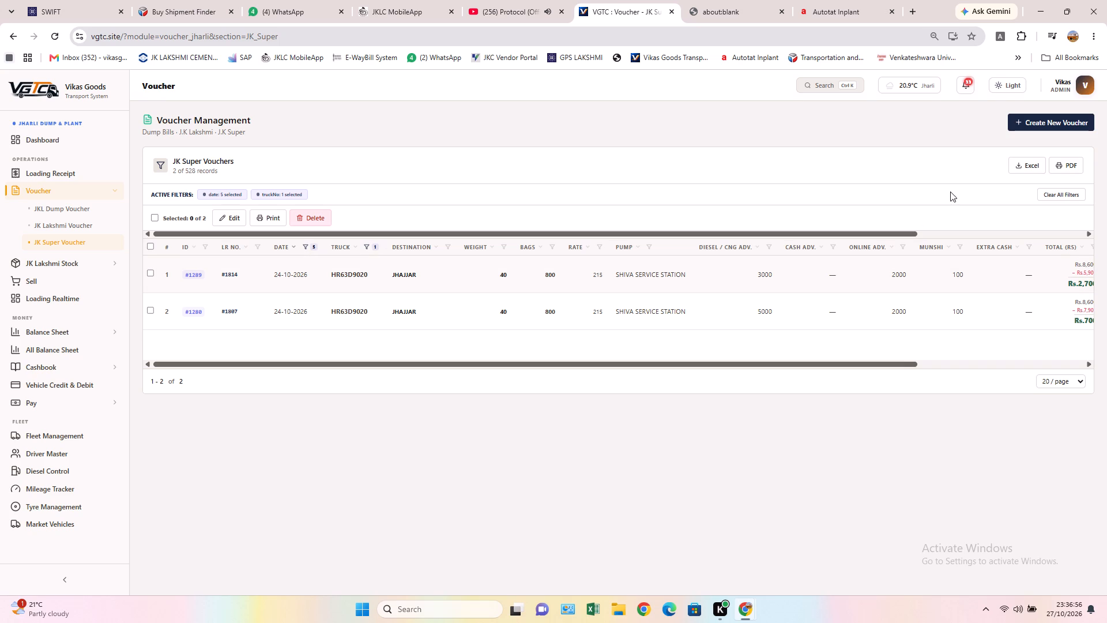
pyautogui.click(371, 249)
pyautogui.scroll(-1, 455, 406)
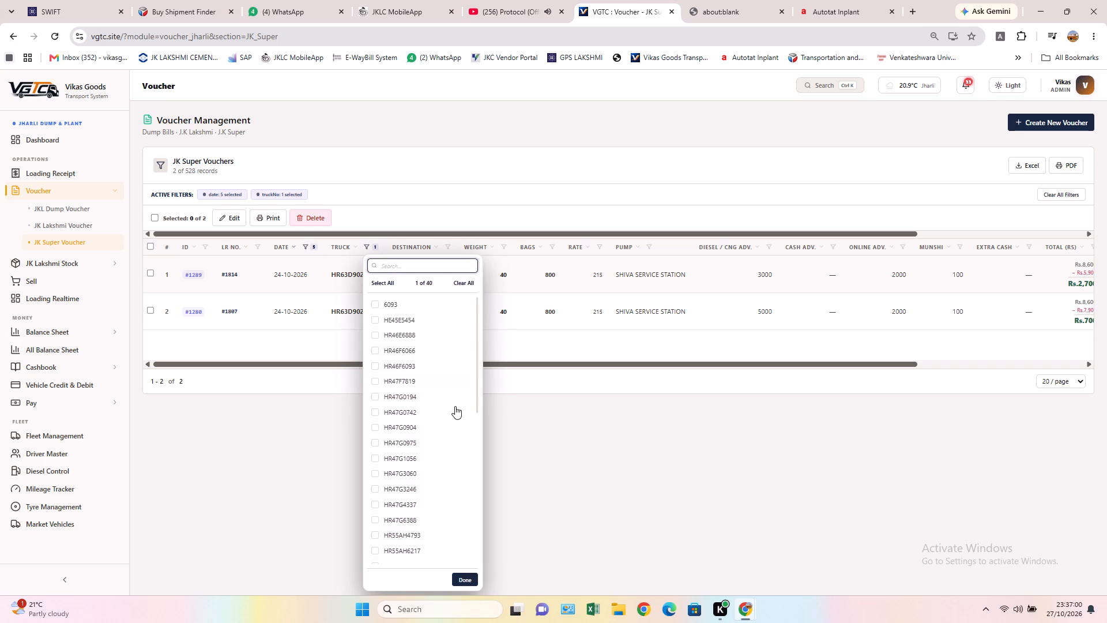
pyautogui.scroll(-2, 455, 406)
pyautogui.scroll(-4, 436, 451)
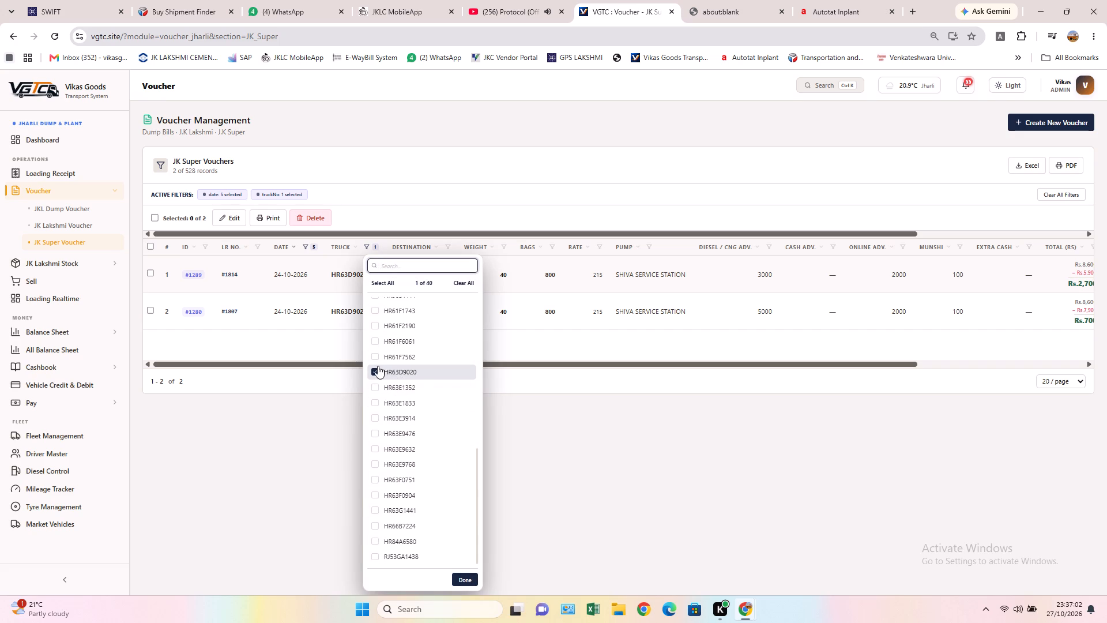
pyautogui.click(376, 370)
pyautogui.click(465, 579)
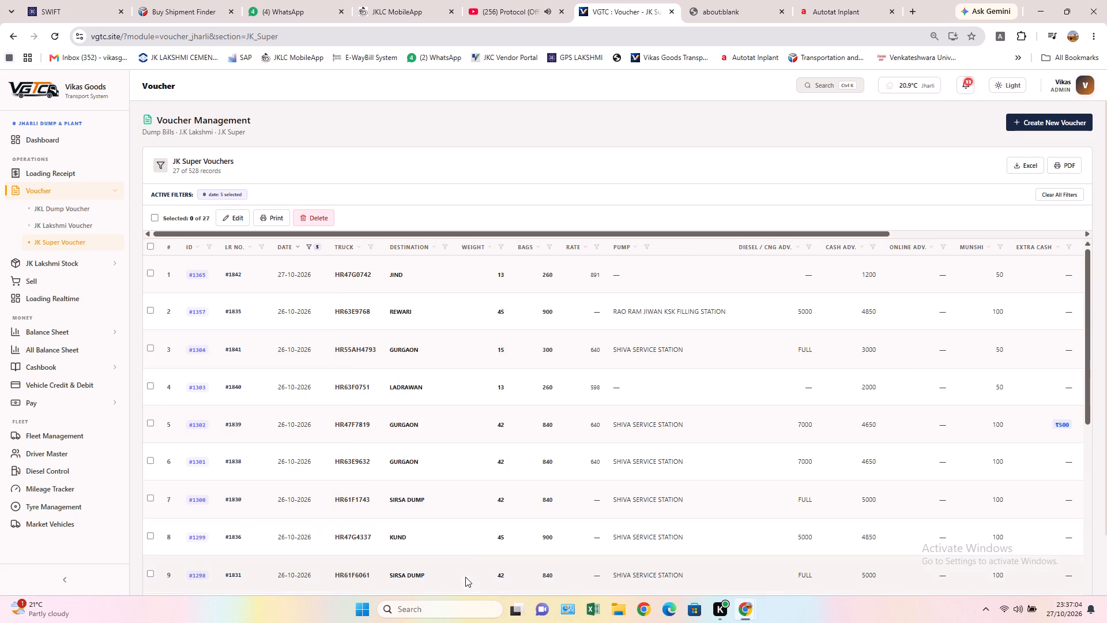
# Clear the date filter on the JK Super vouchers.
pyautogui.click(320, 245)
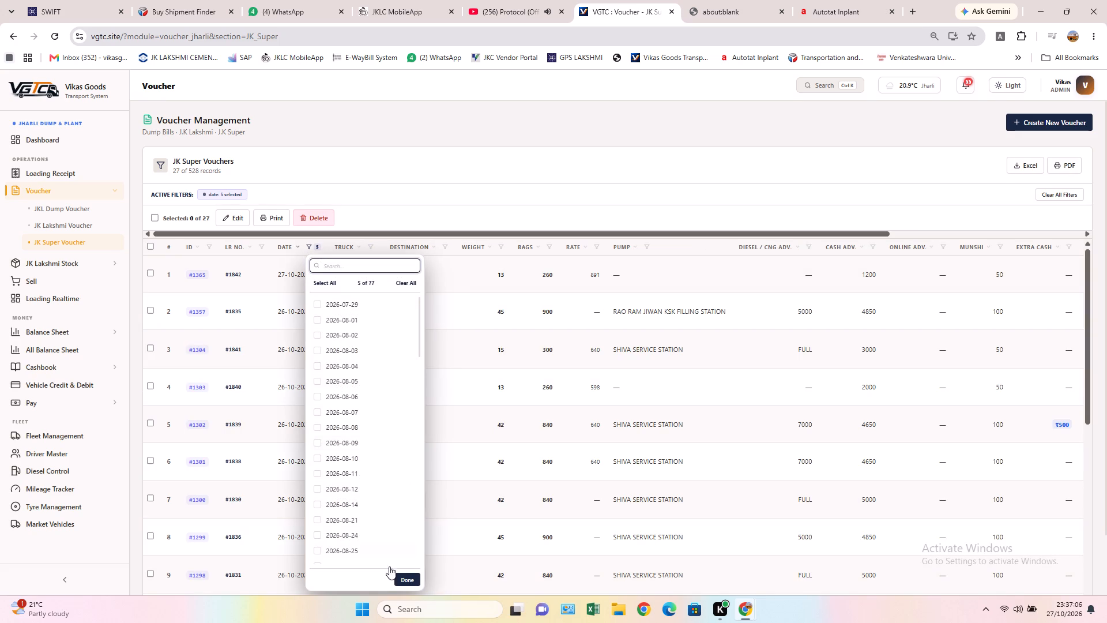
pyautogui.scroll(-4, 410, 499)
pyautogui.click(406, 282)
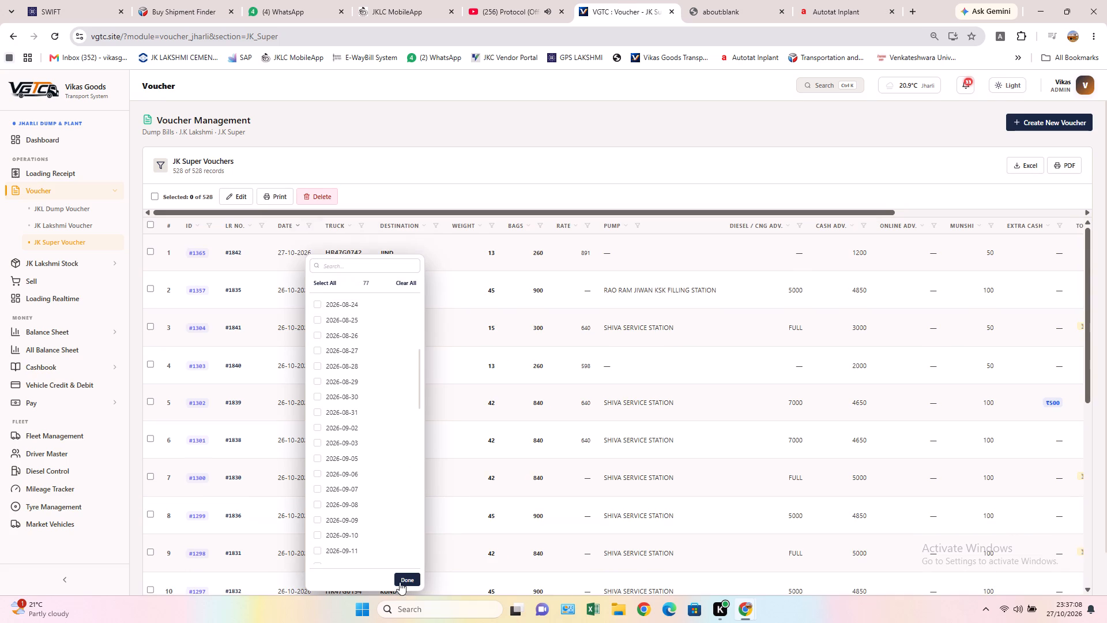
pyautogui.click(408, 577)
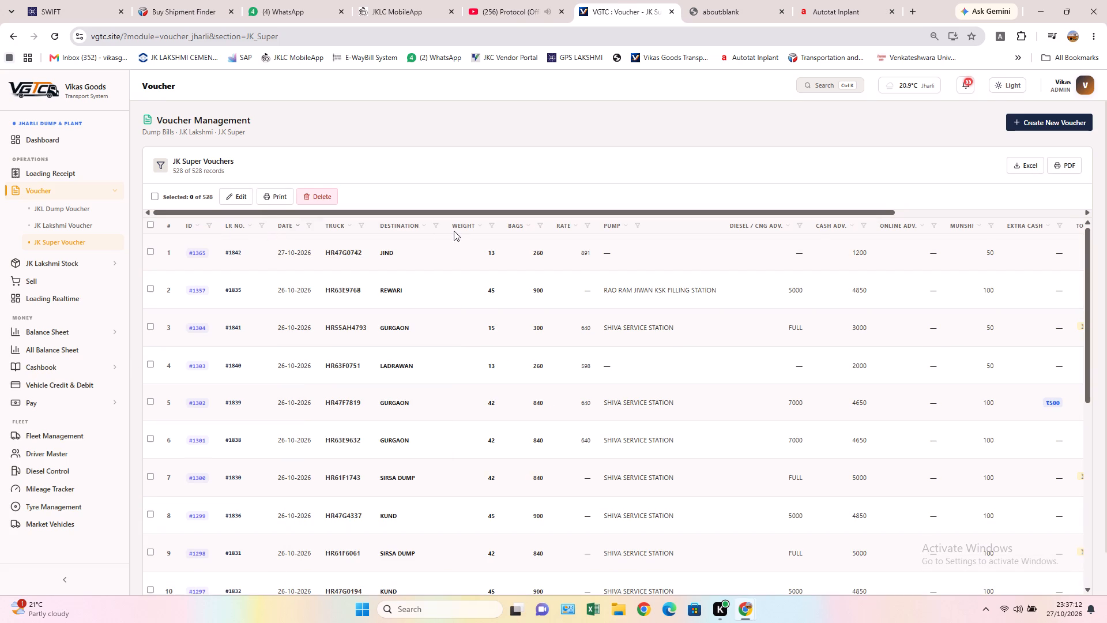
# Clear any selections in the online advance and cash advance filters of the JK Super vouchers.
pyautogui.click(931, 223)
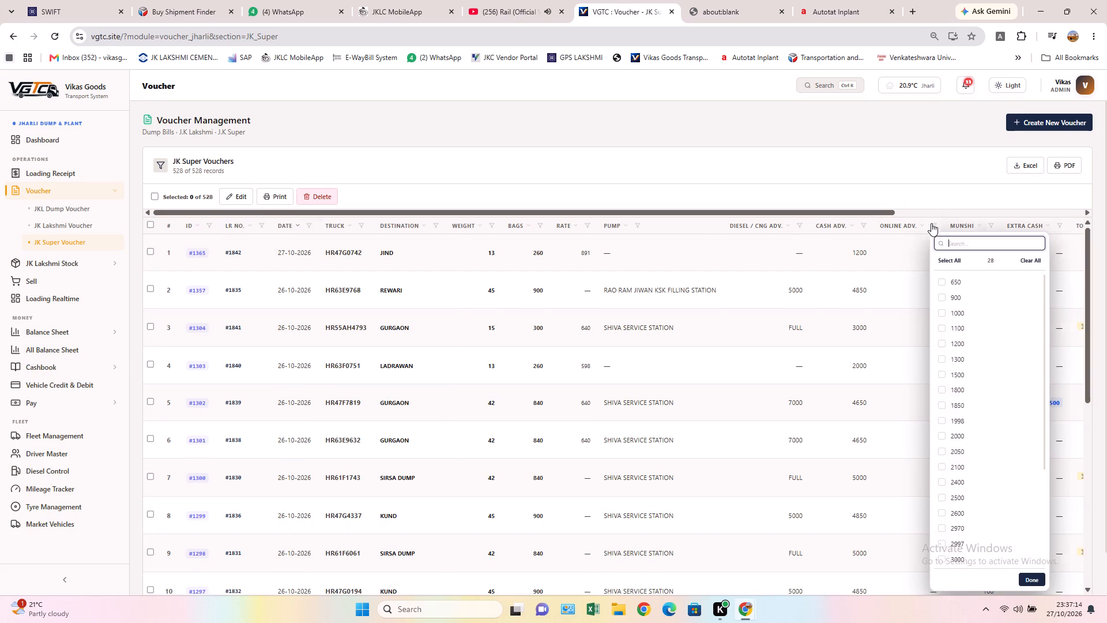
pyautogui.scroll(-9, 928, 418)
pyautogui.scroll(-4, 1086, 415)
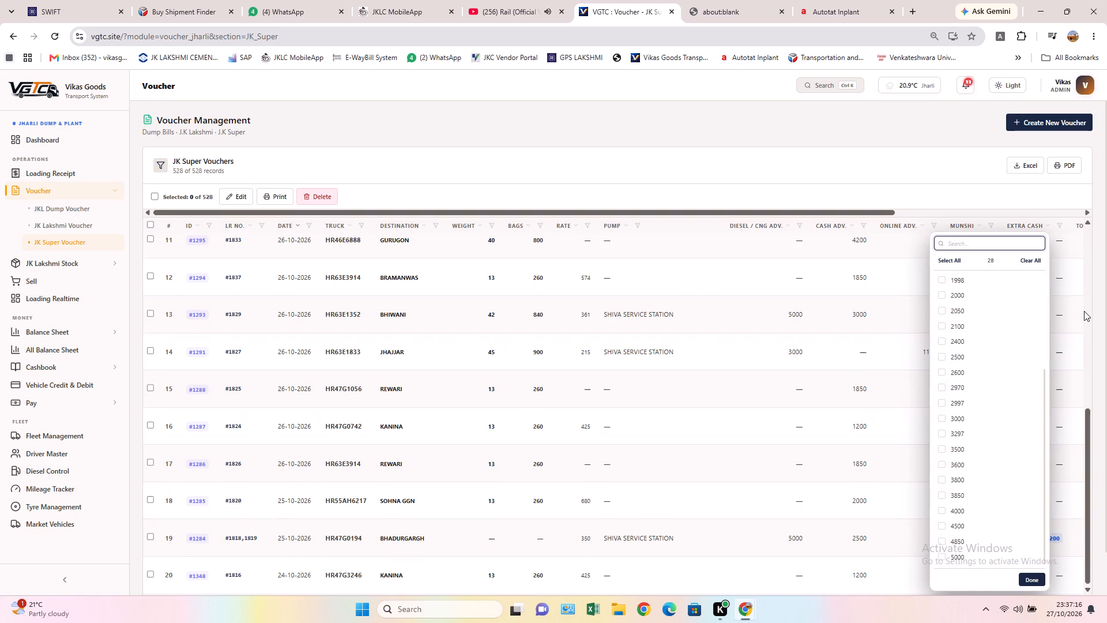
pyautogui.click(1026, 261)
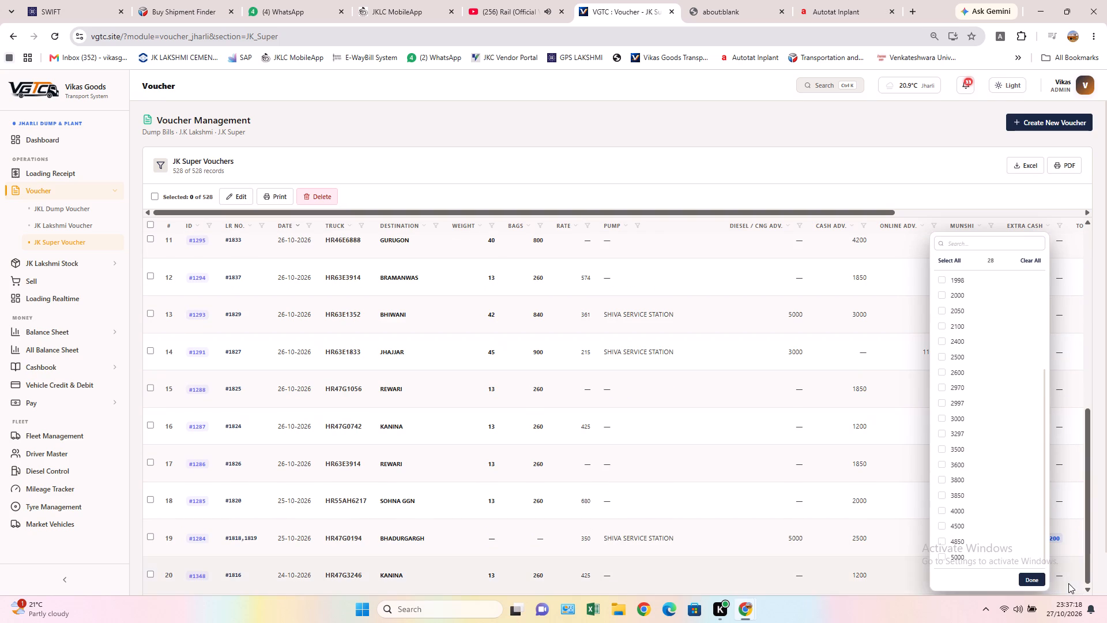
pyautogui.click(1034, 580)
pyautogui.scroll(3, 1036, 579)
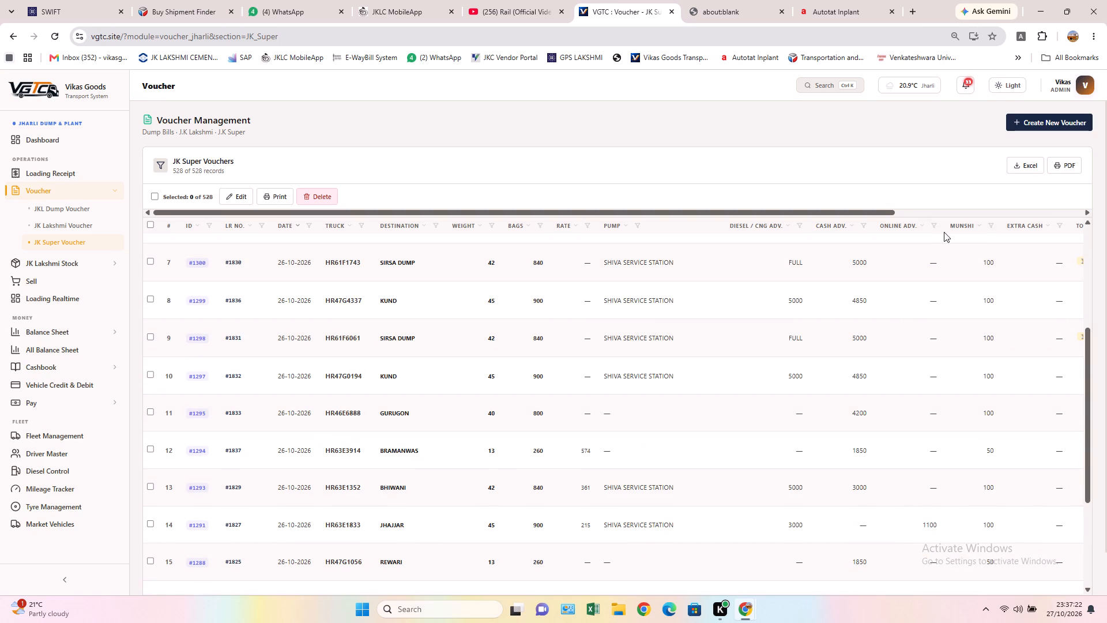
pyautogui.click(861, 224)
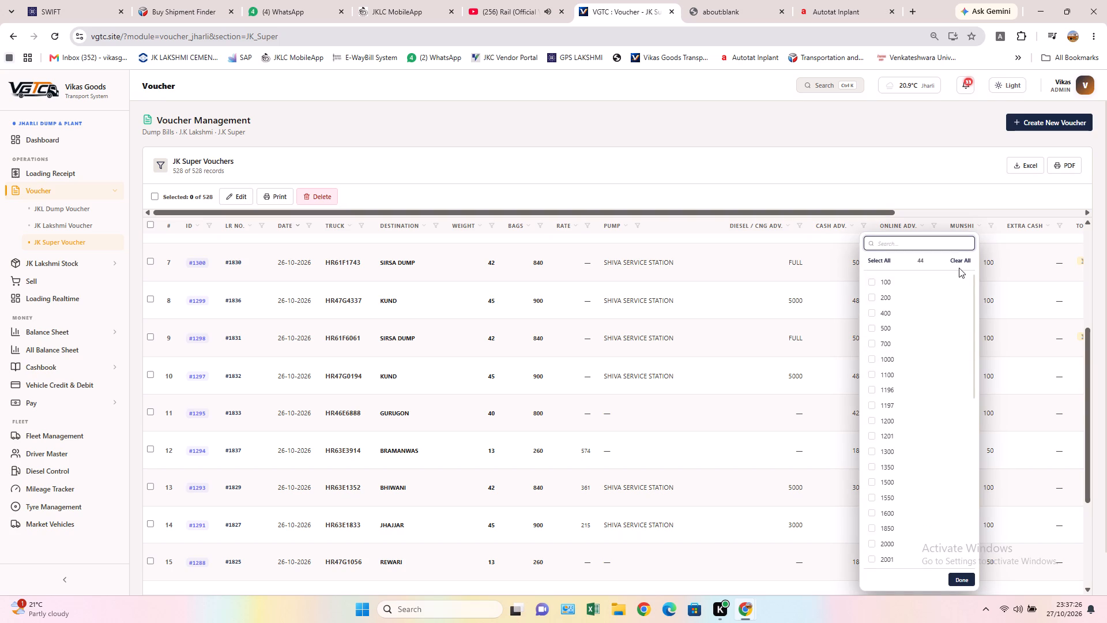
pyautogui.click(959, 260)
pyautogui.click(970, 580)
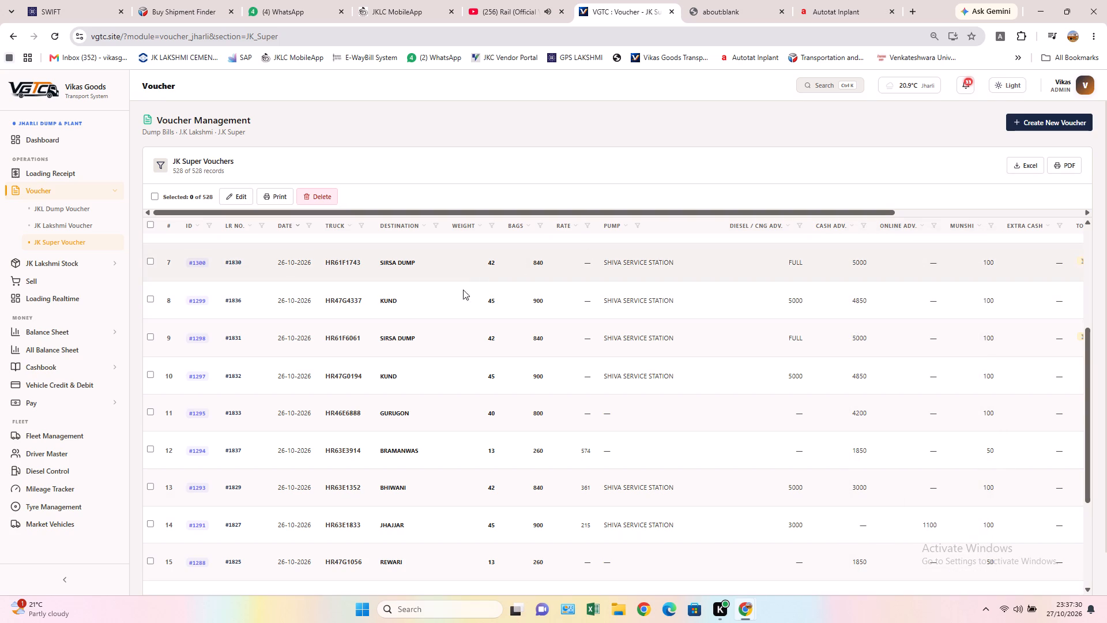
pyautogui.scroll(12, 423, 311)
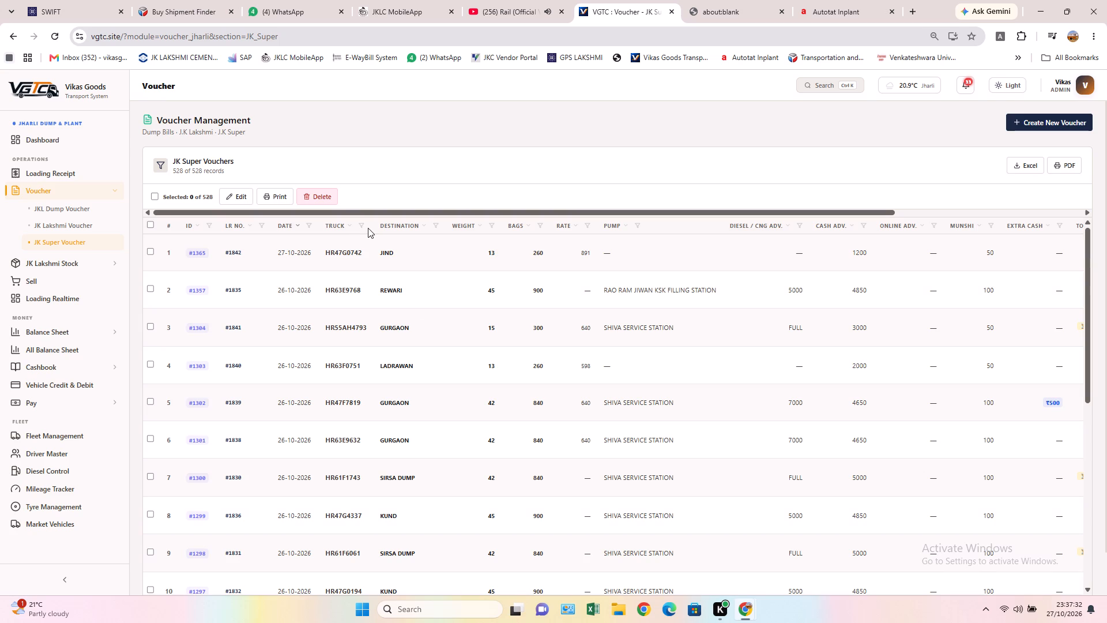
pyautogui.click(360, 226)
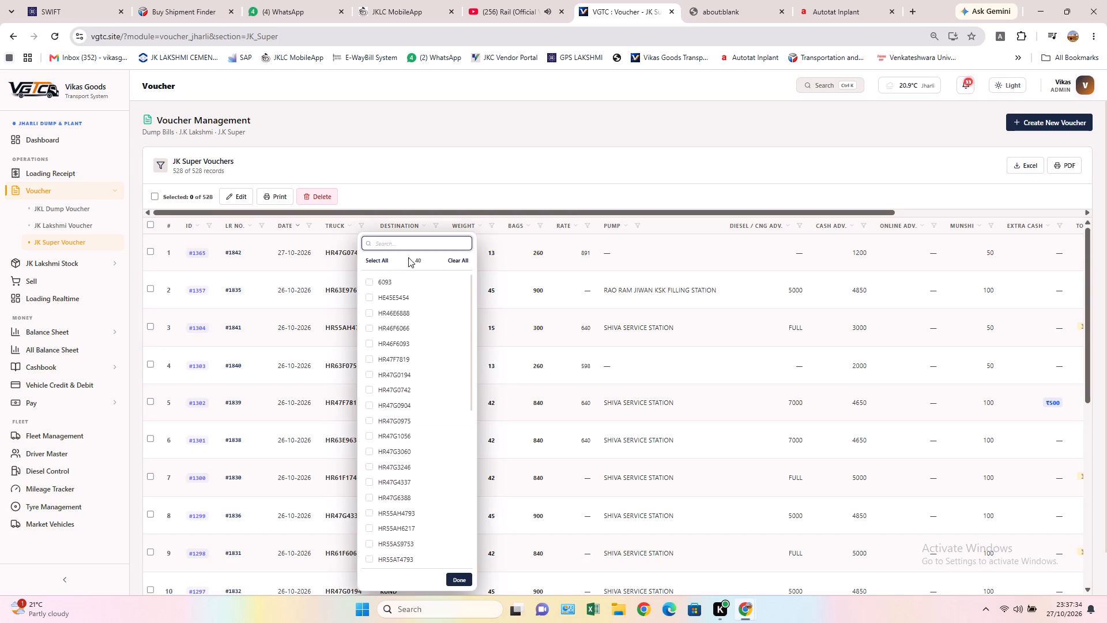
pyautogui.click(411, 245)
pyautogui.write('9020')
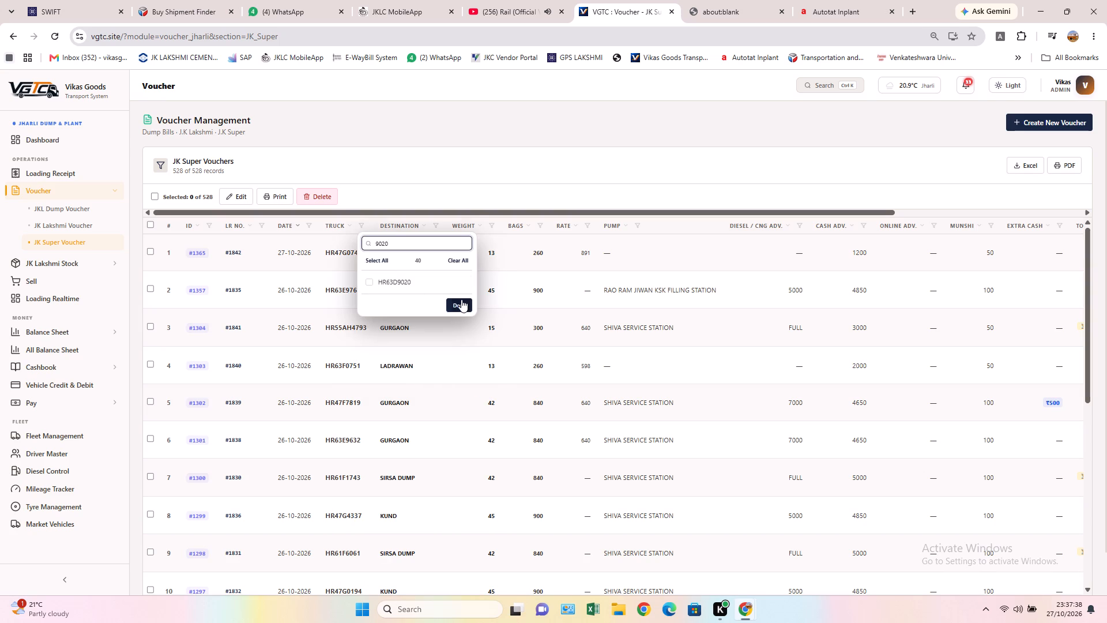
pyautogui.click(461, 300)
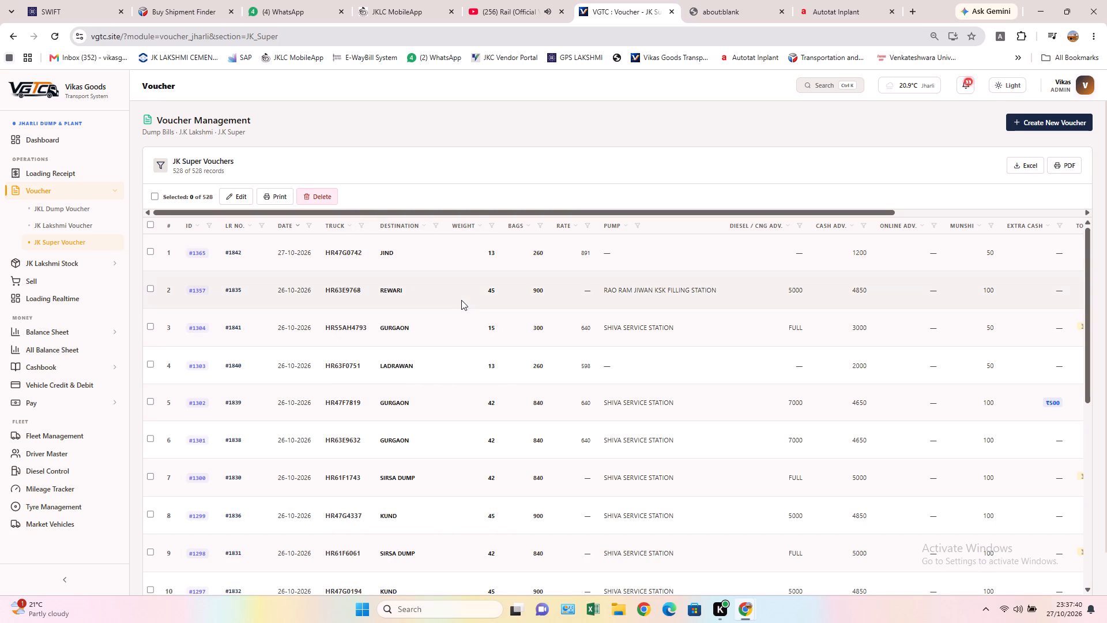
pyautogui.click(360, 226)
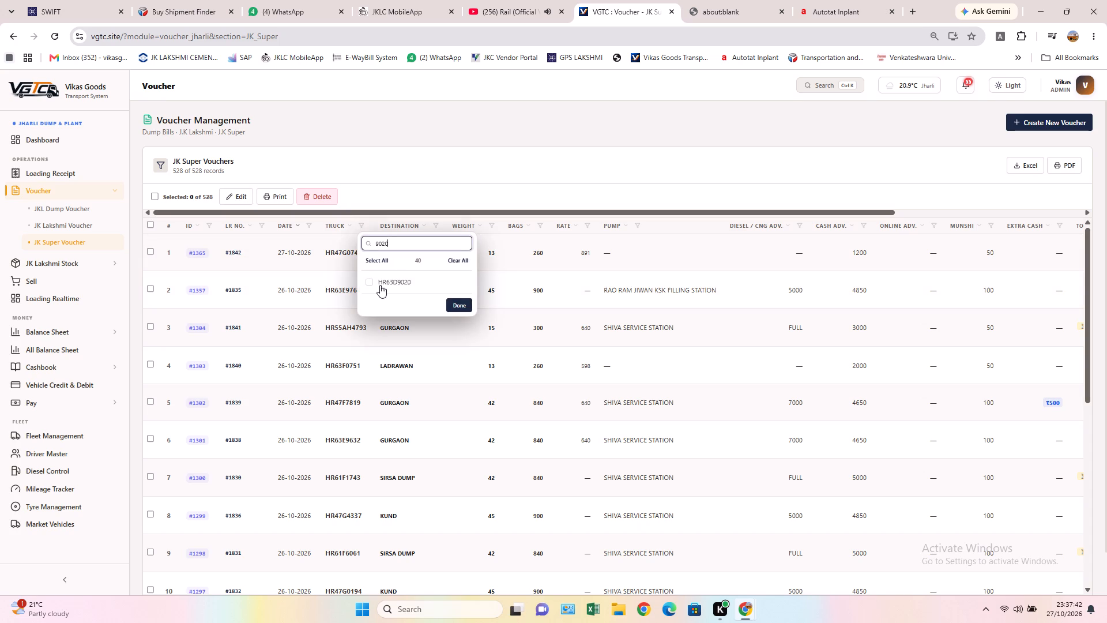
pyautogui.click(401, 282)
pyautogui.click(455, 297)
pyautogui.click(453, 303)
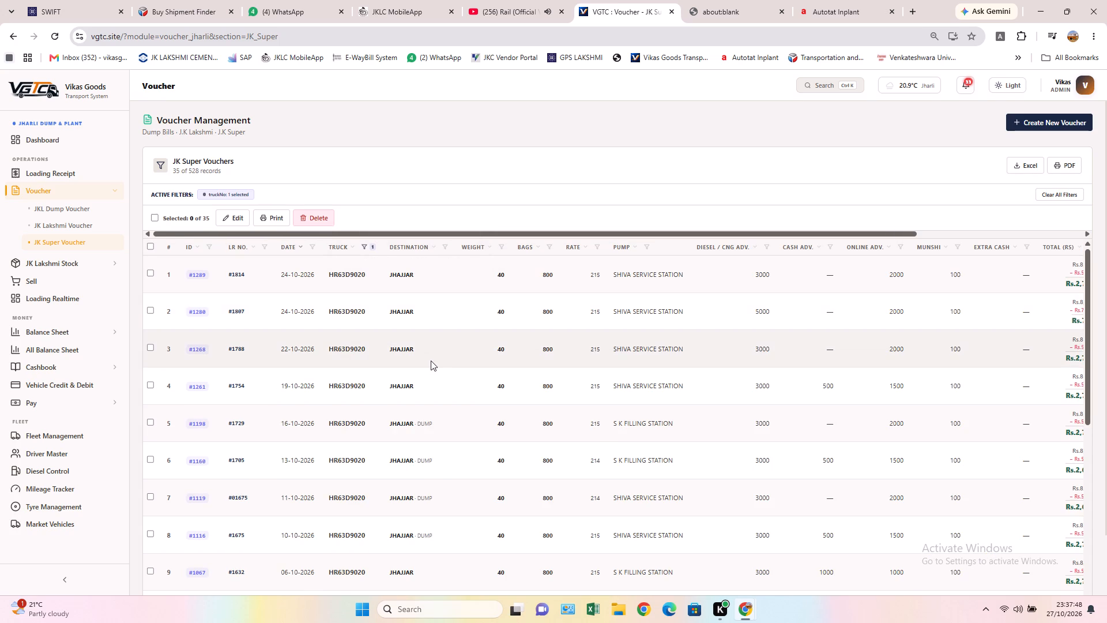
pyautogui.scroll(7, 430, 361)
pyautogui.click(1029, 122)
pyautogui.click(335, 207)
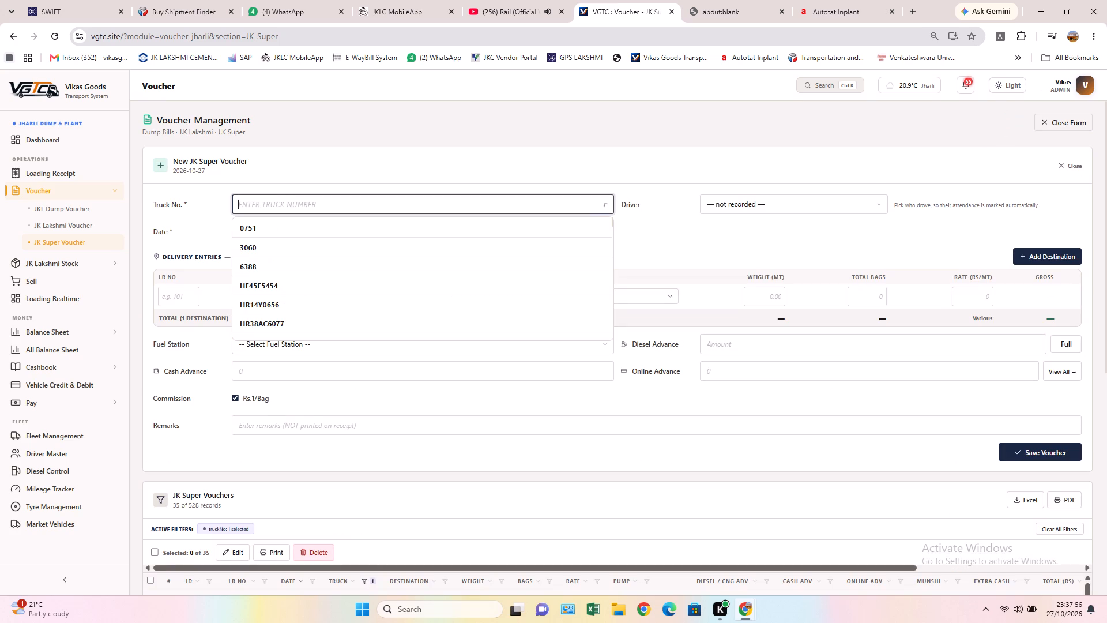
pyautogui.write('9020')
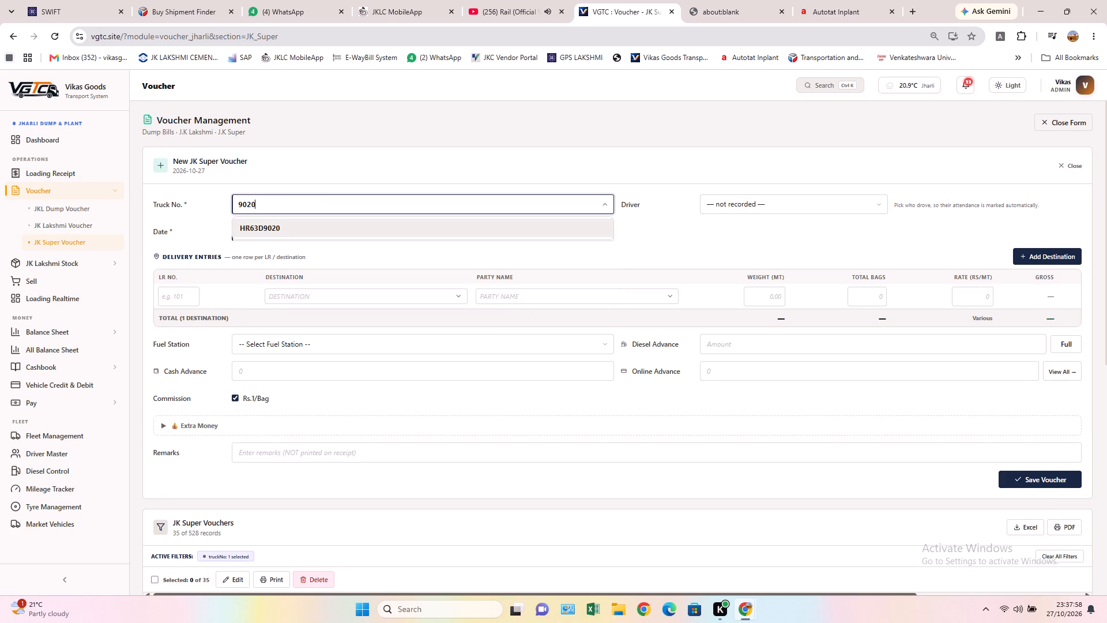
pyautogui.click(306, 224)
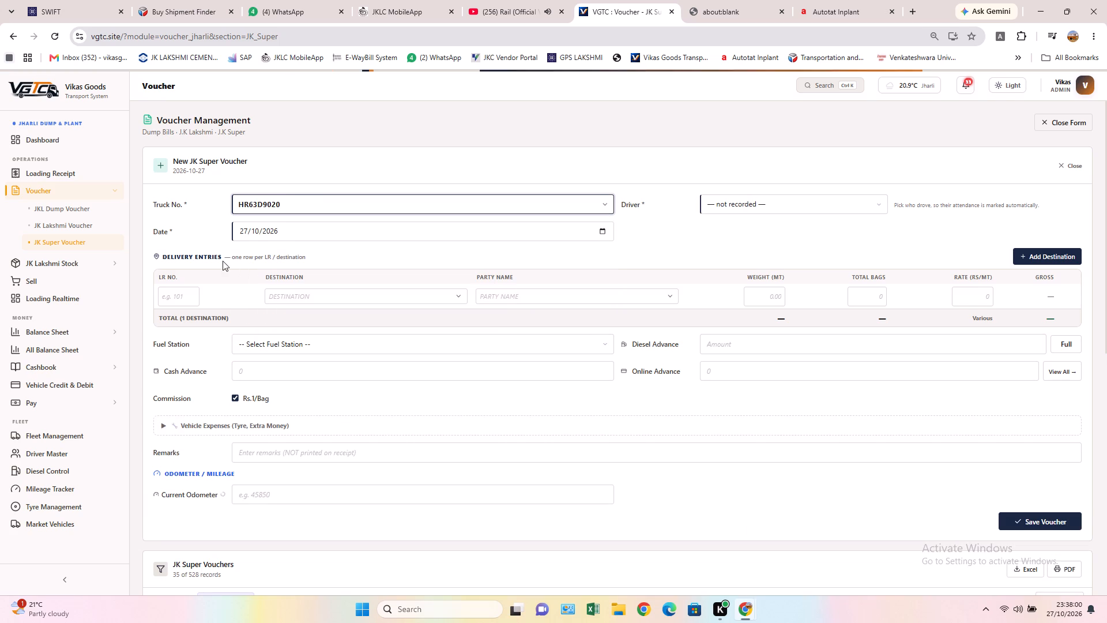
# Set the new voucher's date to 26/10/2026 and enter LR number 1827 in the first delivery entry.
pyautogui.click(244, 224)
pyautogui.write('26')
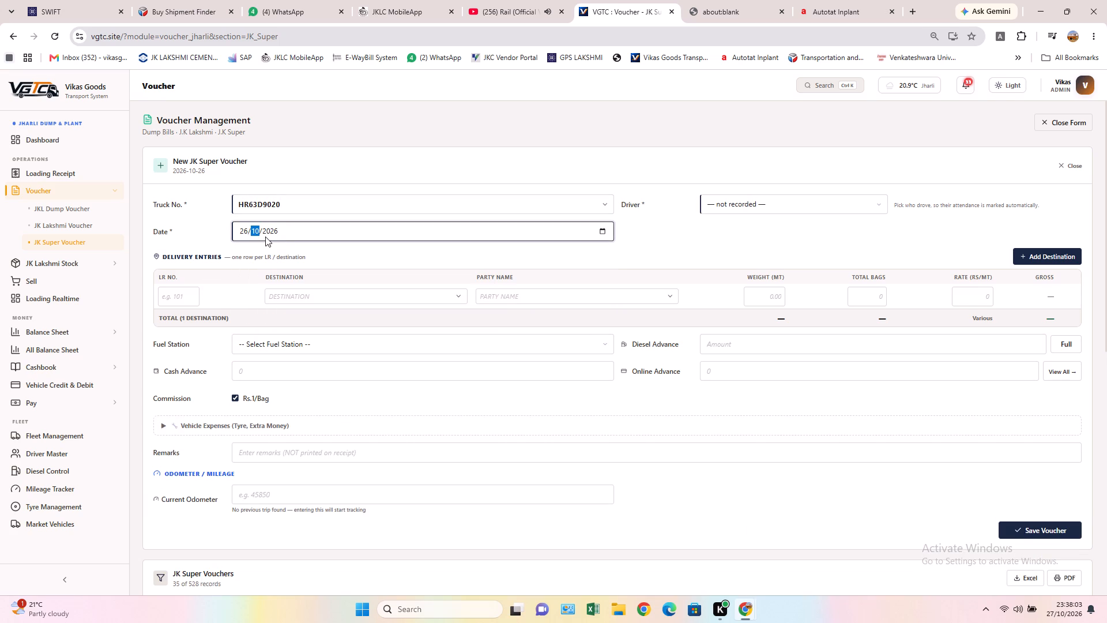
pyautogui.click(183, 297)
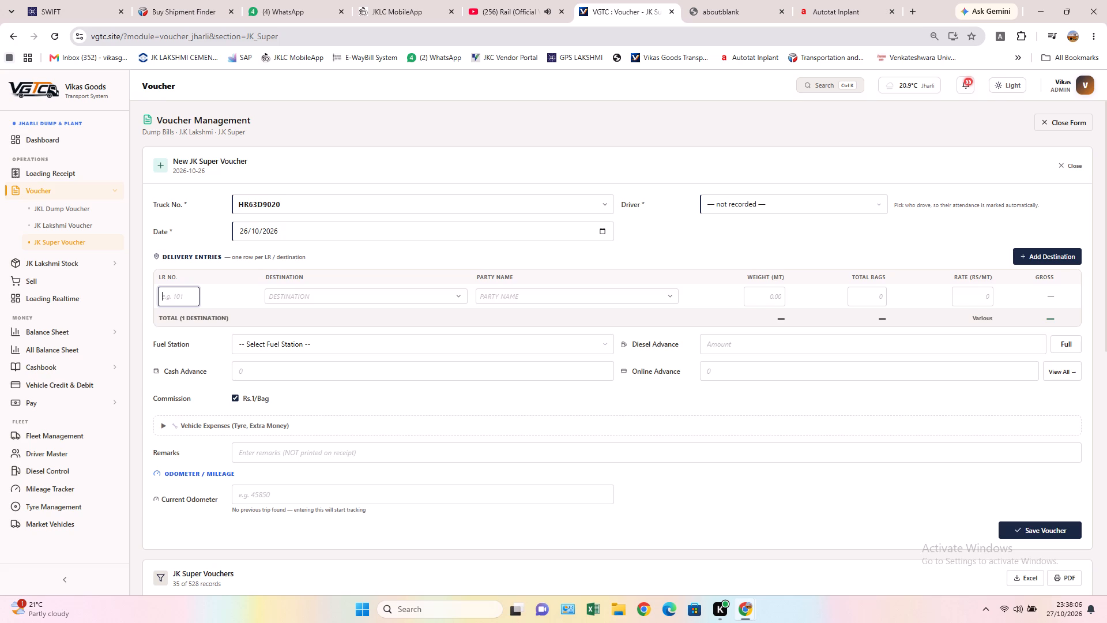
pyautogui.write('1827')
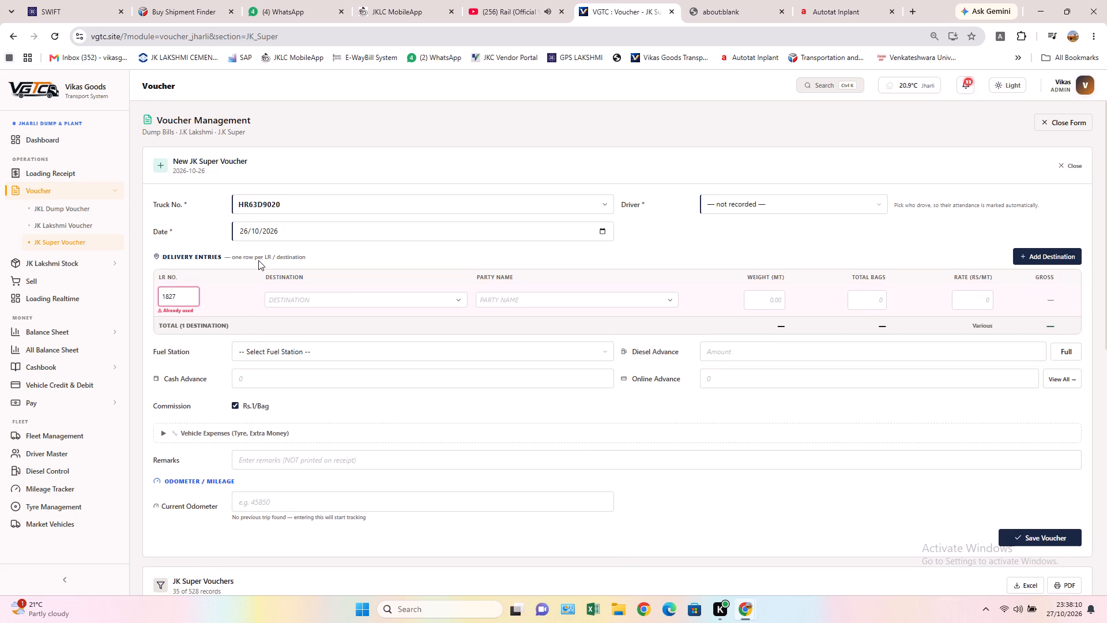
# Change the voucher date to 25/10/2026 and the delivery entry's LR number to 1828.
pyautogui.click(246, 232)
pyautogui.press('BackSpace')
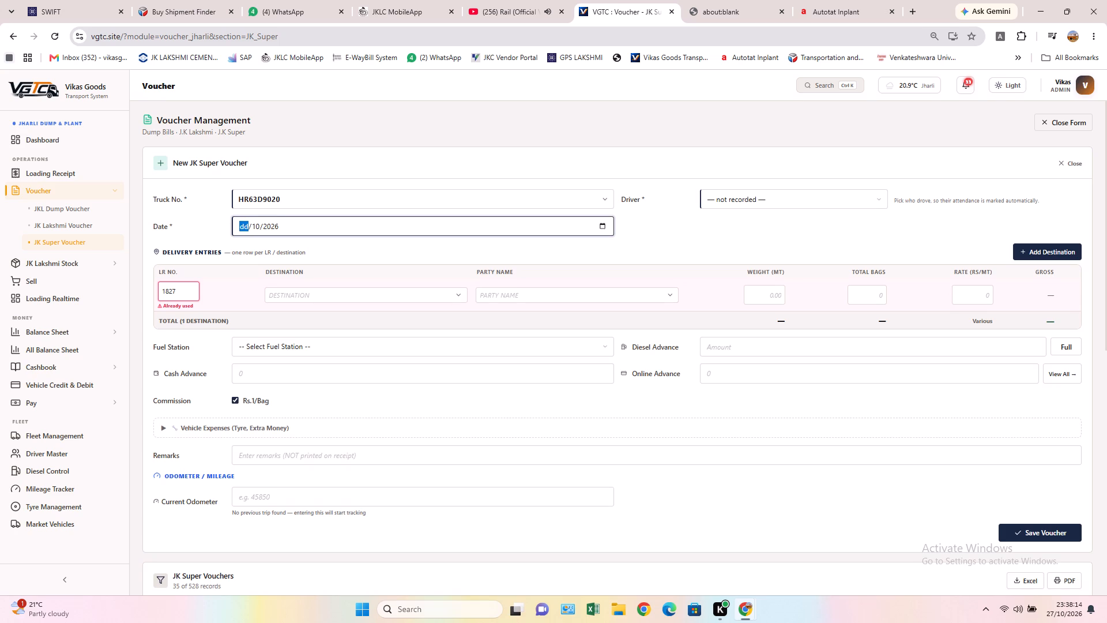
pyautogui.write('25')
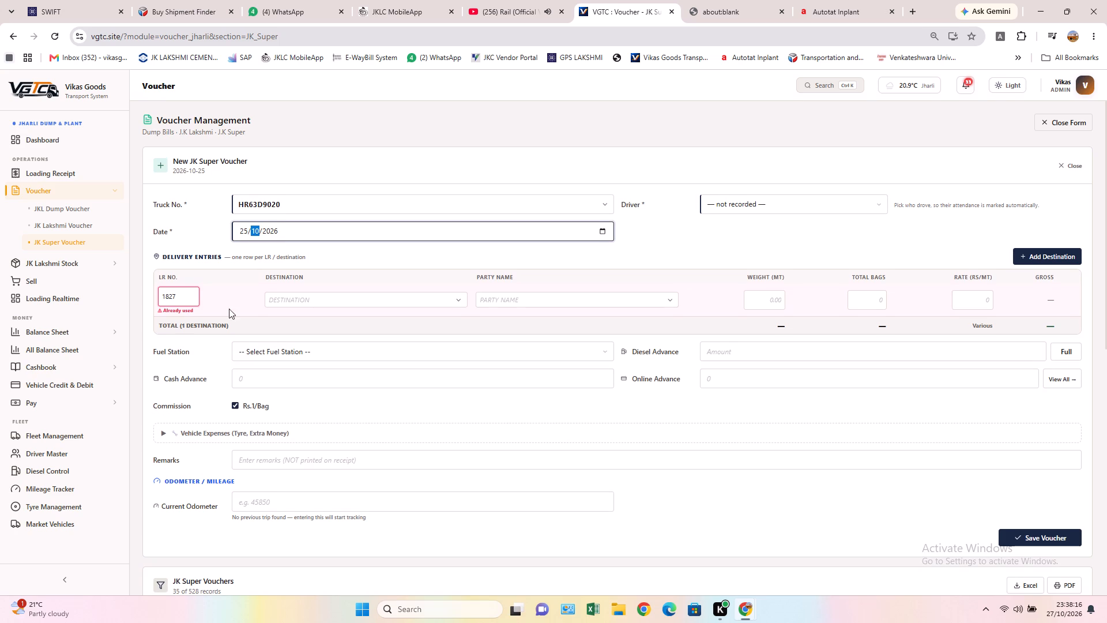
pyautogui.click(190, 297)
pyautogui.press('BackSpace')
pyautogui.press('8')
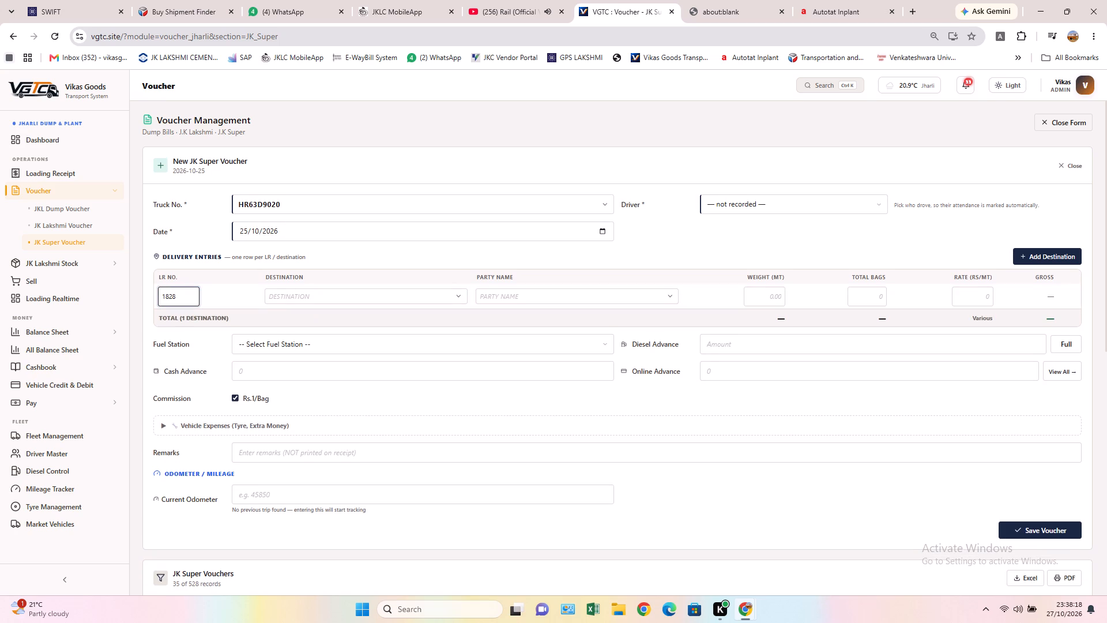
# Set the delivery entry's destination to JHAJJAR and its party name to DEPO.
pyautogui.click(298, 290)
pyautogui.write('JHAJJAT')
pyautogui.press('BackSpace')
pyautogui.press('r')
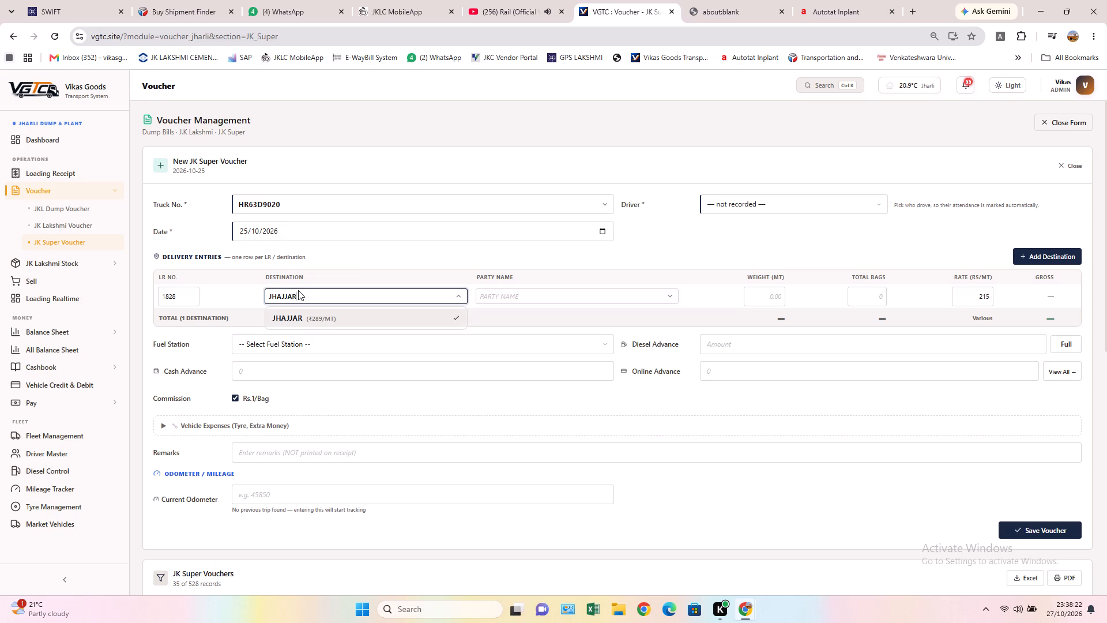
pyautogui.click(509, 299)
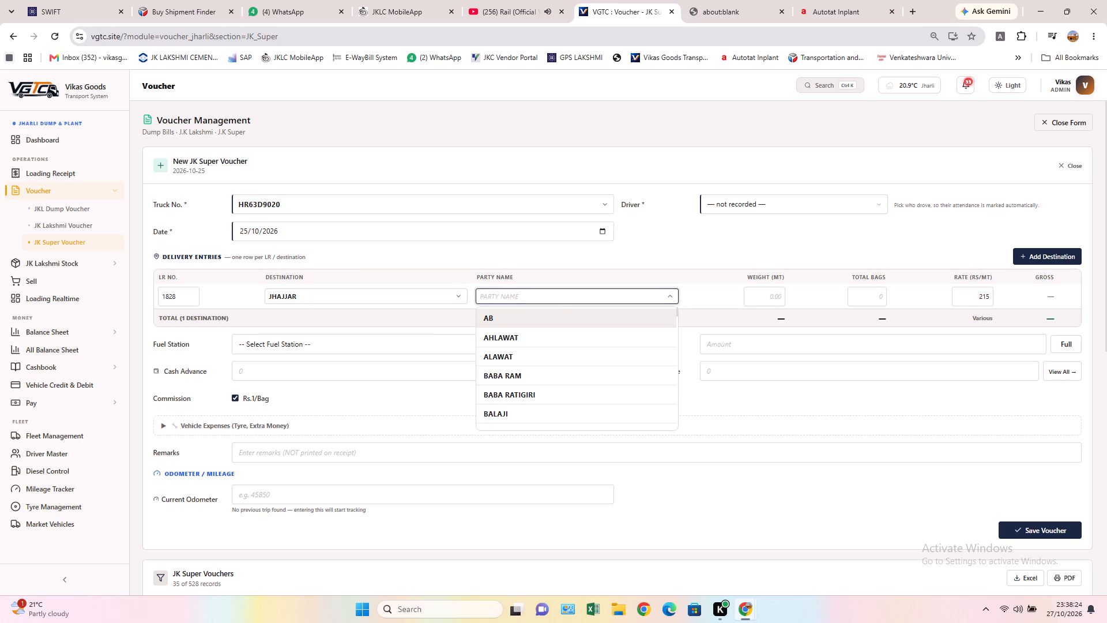
pyautogui.scroll(-3, 571, 389)
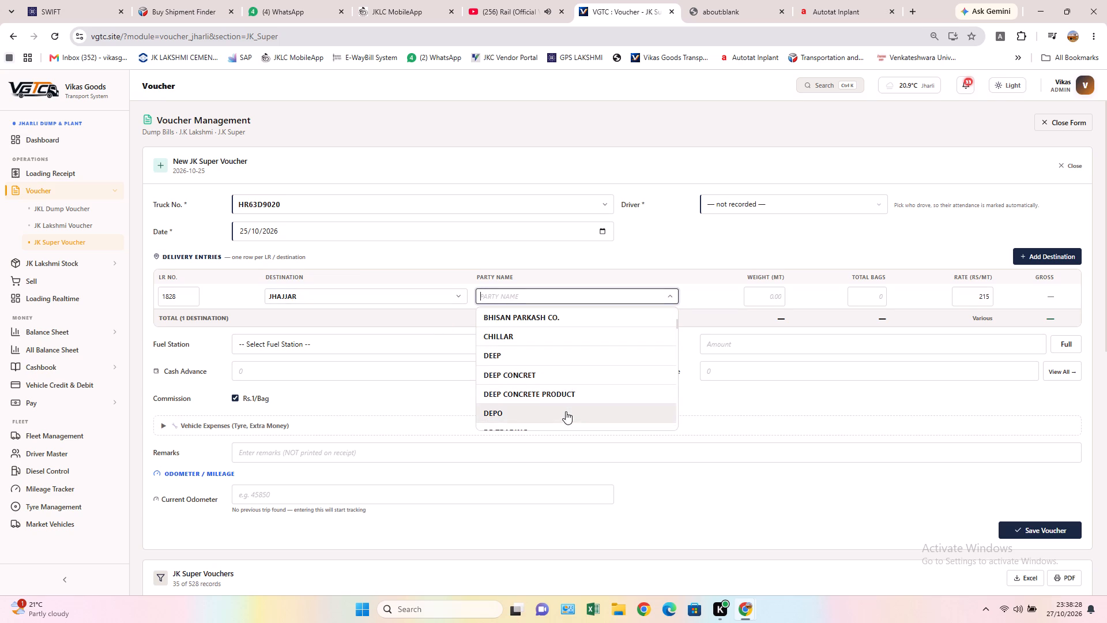
pyautogui.click(565, 411)
# Set the JHAJJAR delivery entry's weight to 40 MT and its rate to 214 Rs/MT.
pyautogui.click(766, 302)
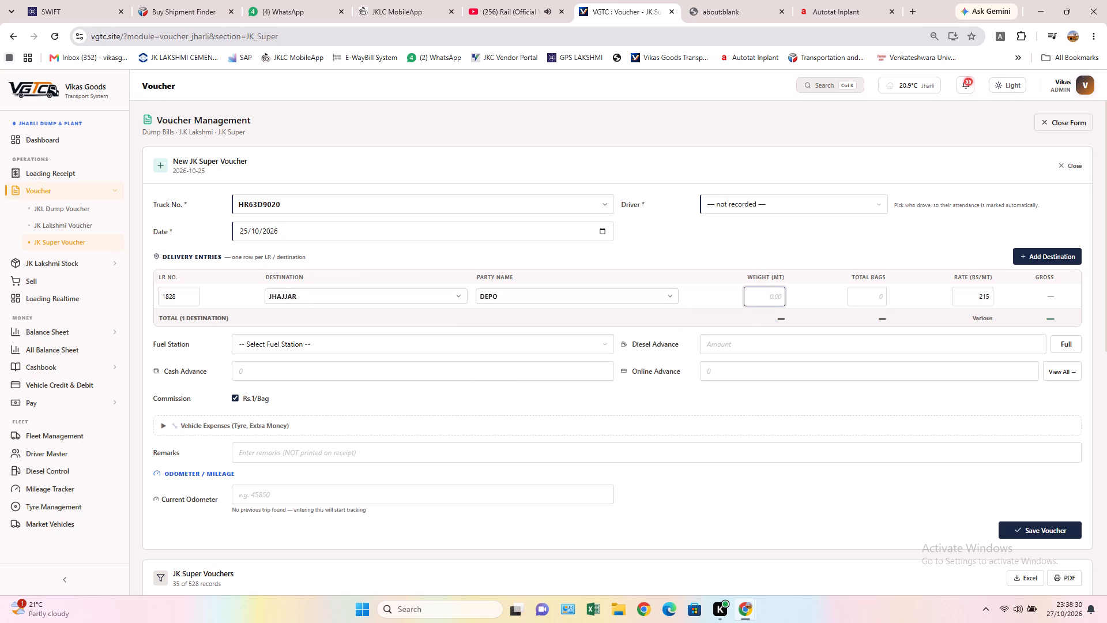
pyautogui.write('21')
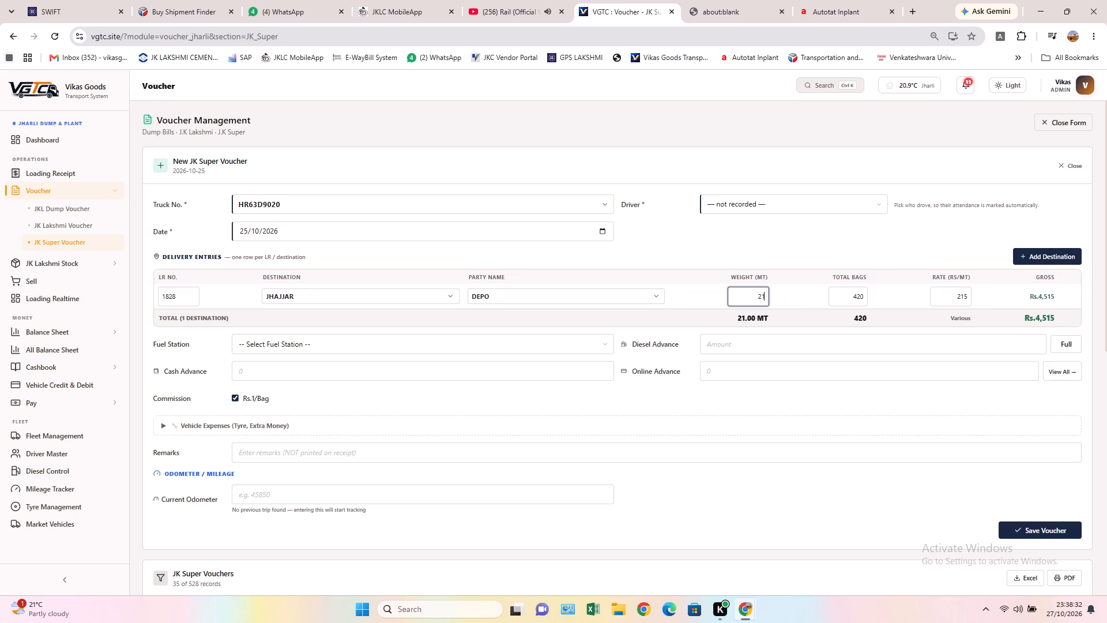
pyautogui.press('BackSpace')
pyautogui.press('BackSpace')
pyautogui.write('40')
pyautogui.scroll(1, 764, 305)
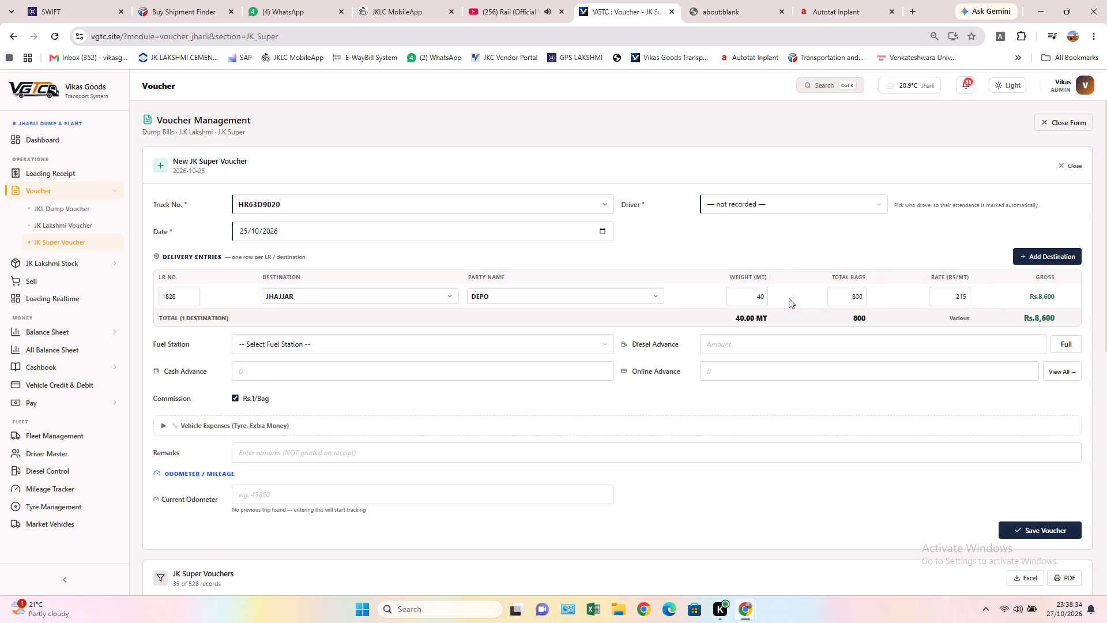
pyautogui.click(940, 301)
pyautogui.moveTo(957, 301); pyautogui.dragTo(963, 301)
pyautogui.moveTo(963, 301); pyautogui.dragTo(979, 301)
pyautogui.write('214')
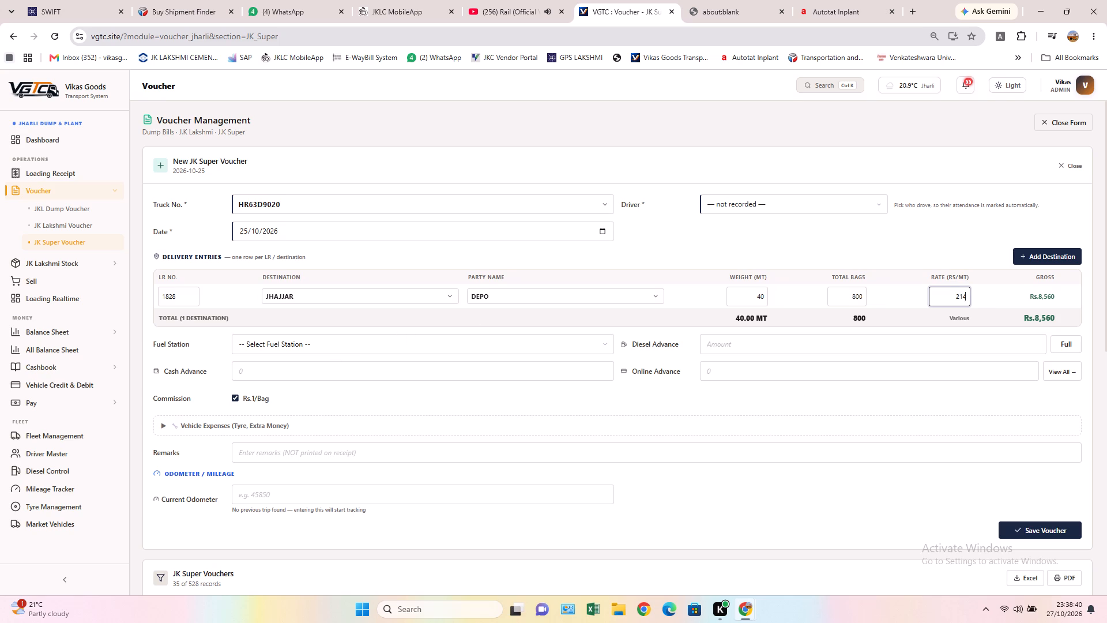
# Enter an online advance of 2000 on the voucher.
pyautogui.click(818, 369)
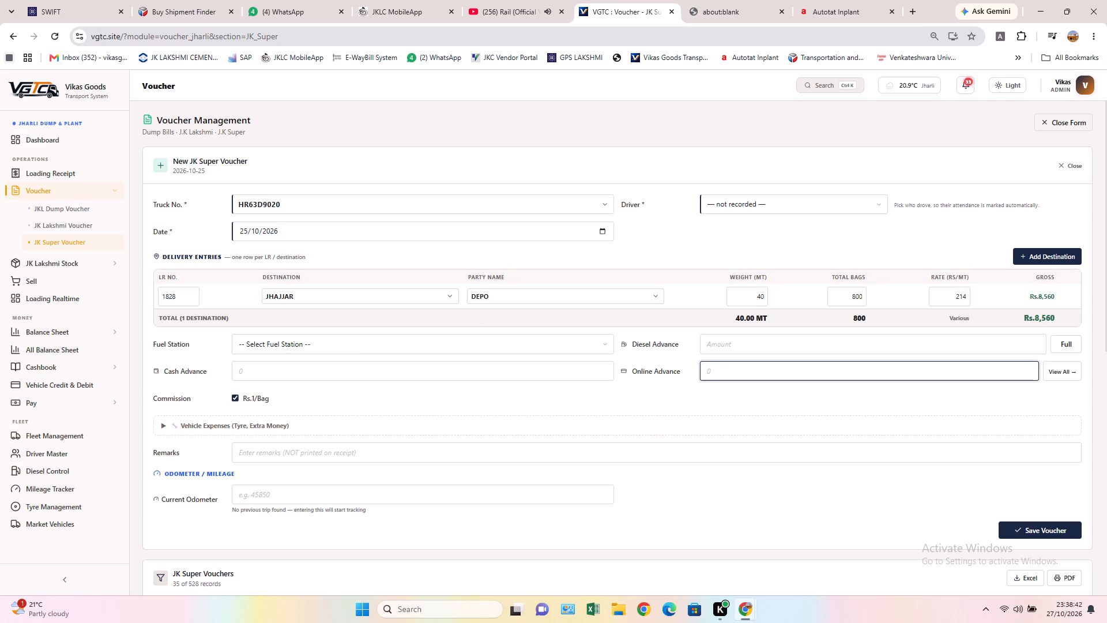
pyautogui.write('2000')
pyautogui.scroll(1, 818, 369)
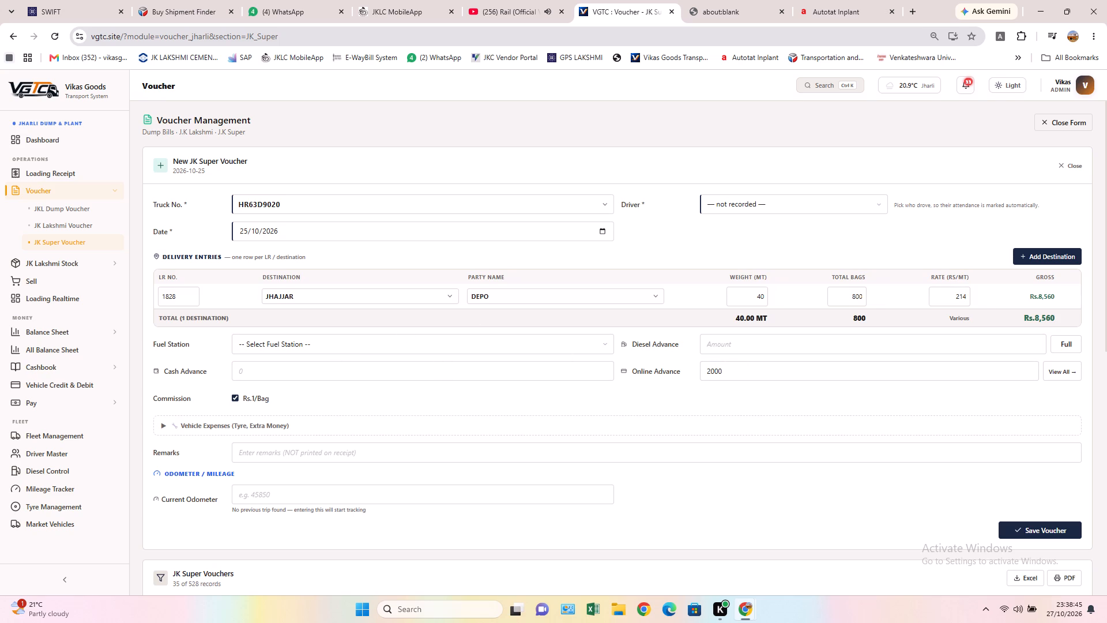
# Select SHIVA SERVICE STATION as the fuel station and enter a diesel advance of 3000.
pyautogui.click(417, 380)
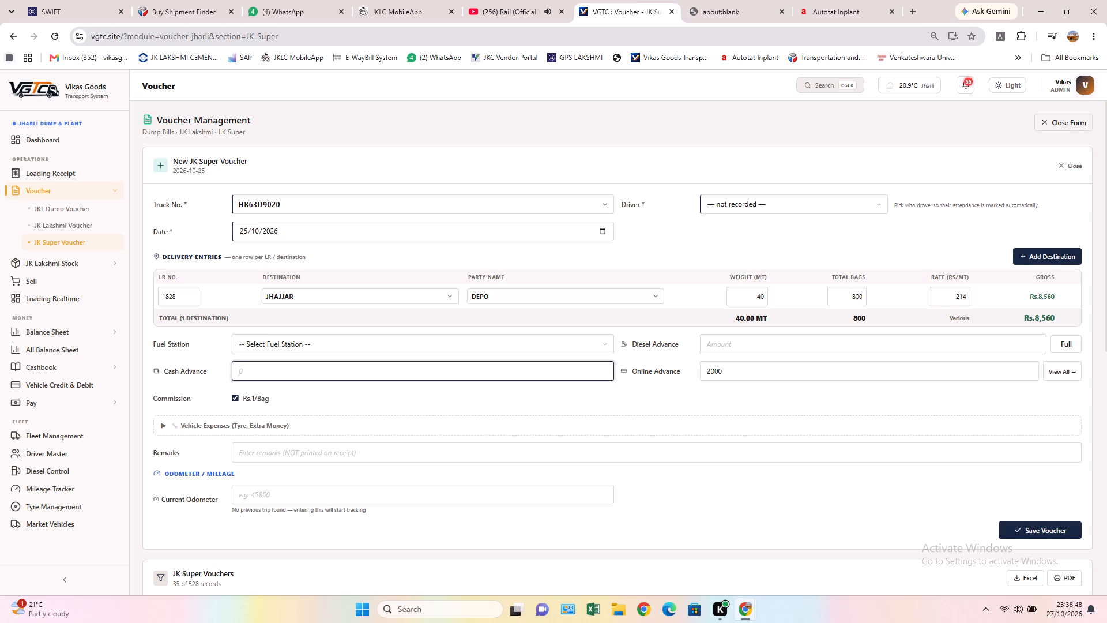
pyautogui.click(428, 354)
pyautogui.click(428, 342)
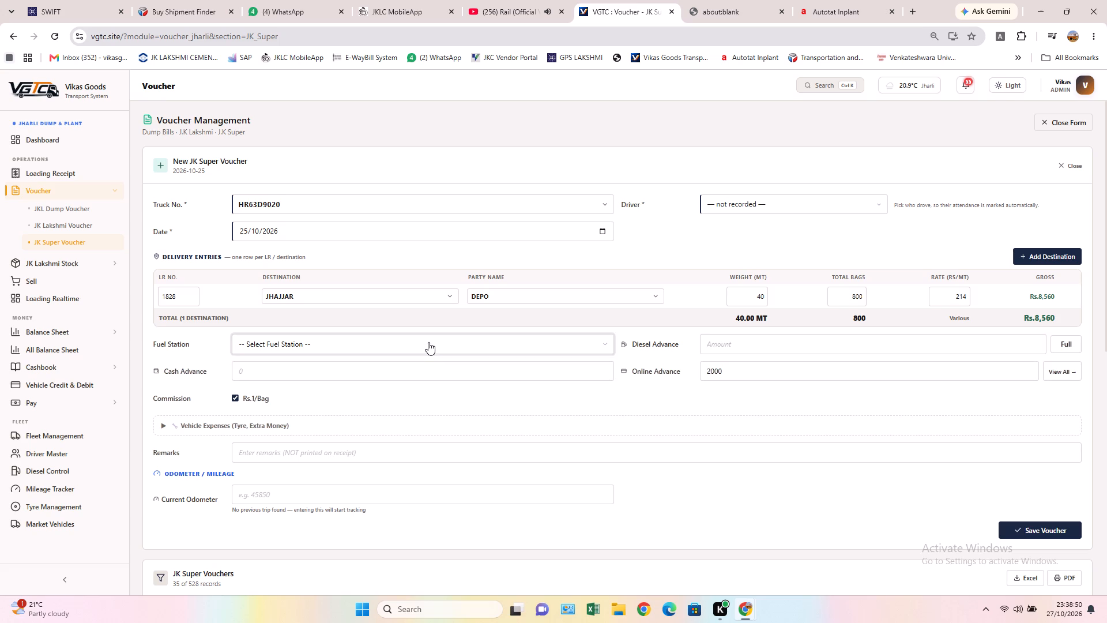
pyautogui.click(430, 406)
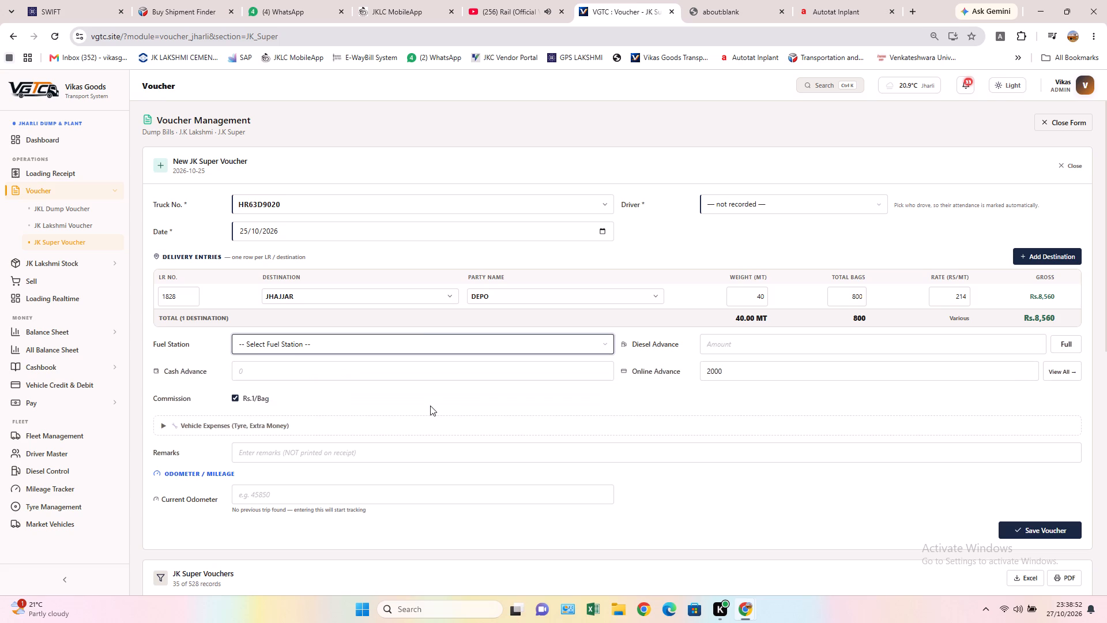
pyautogui.click(784, 331)
pyautogui.click(785, 342)
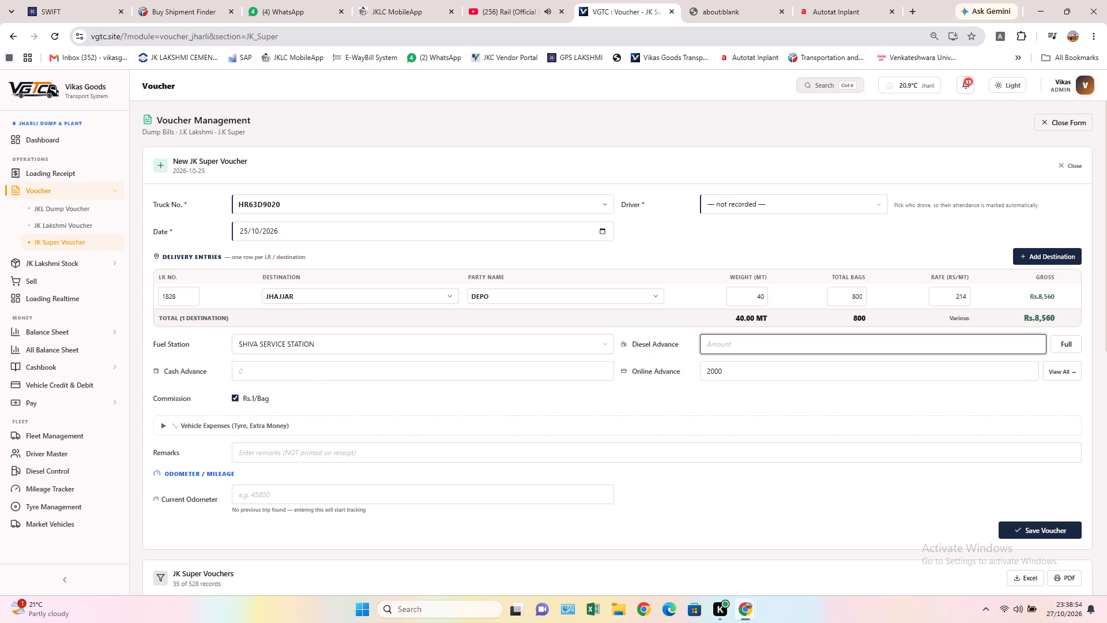
pyautogui.write('30000')
pyautogui.press('BackSpace')
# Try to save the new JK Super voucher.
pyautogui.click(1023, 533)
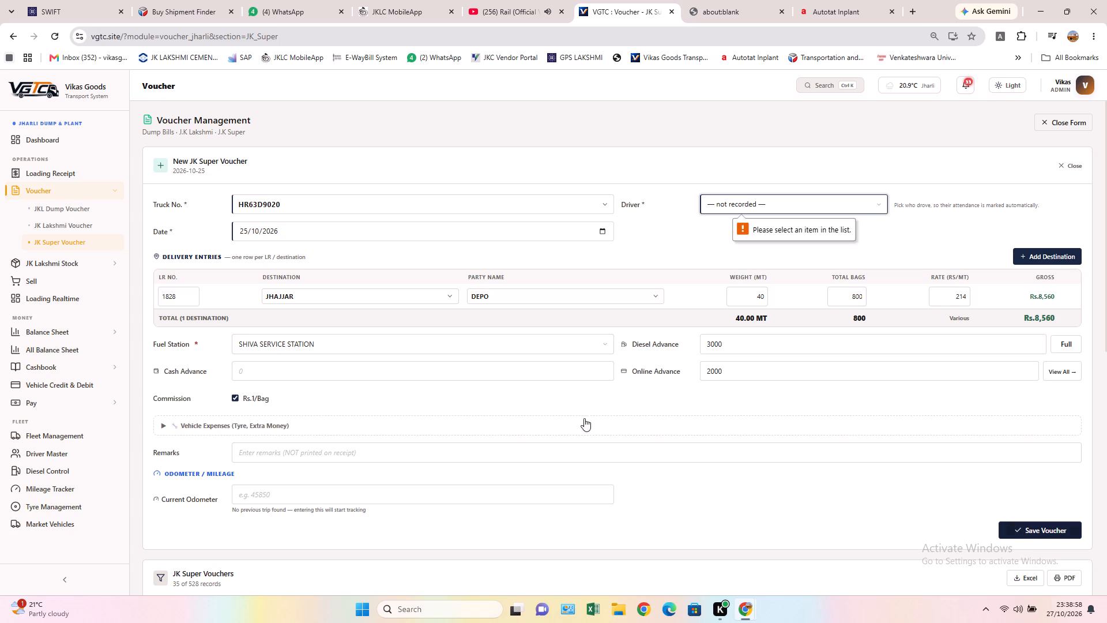
# Open the choice of drivers for the voucher.
pyautogui.click(825, 207)
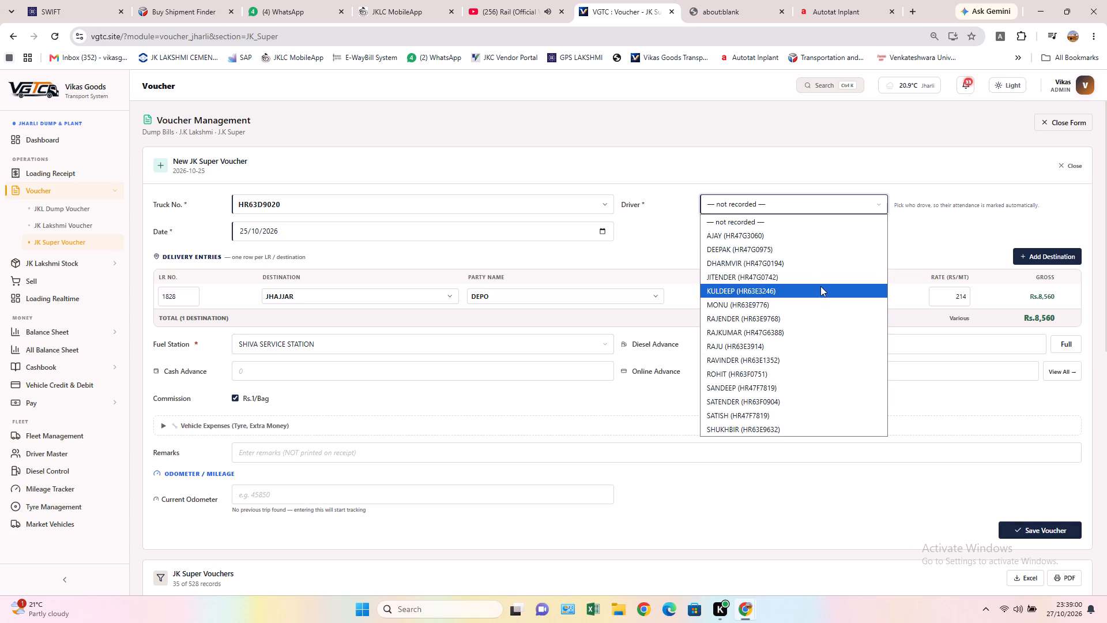
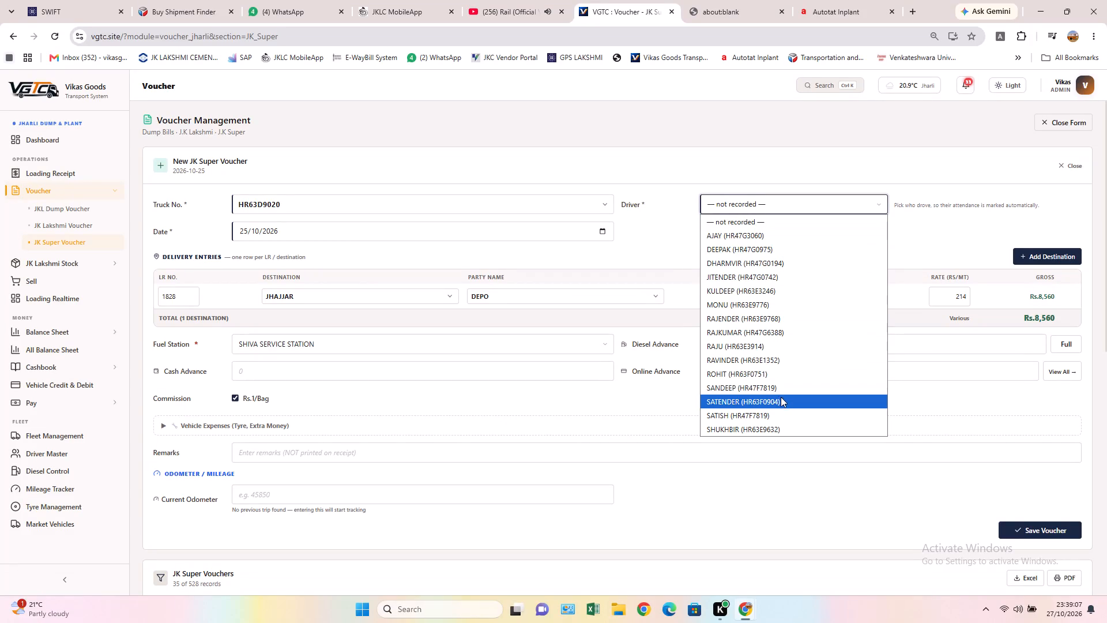
pyautogui.click(794, 291)
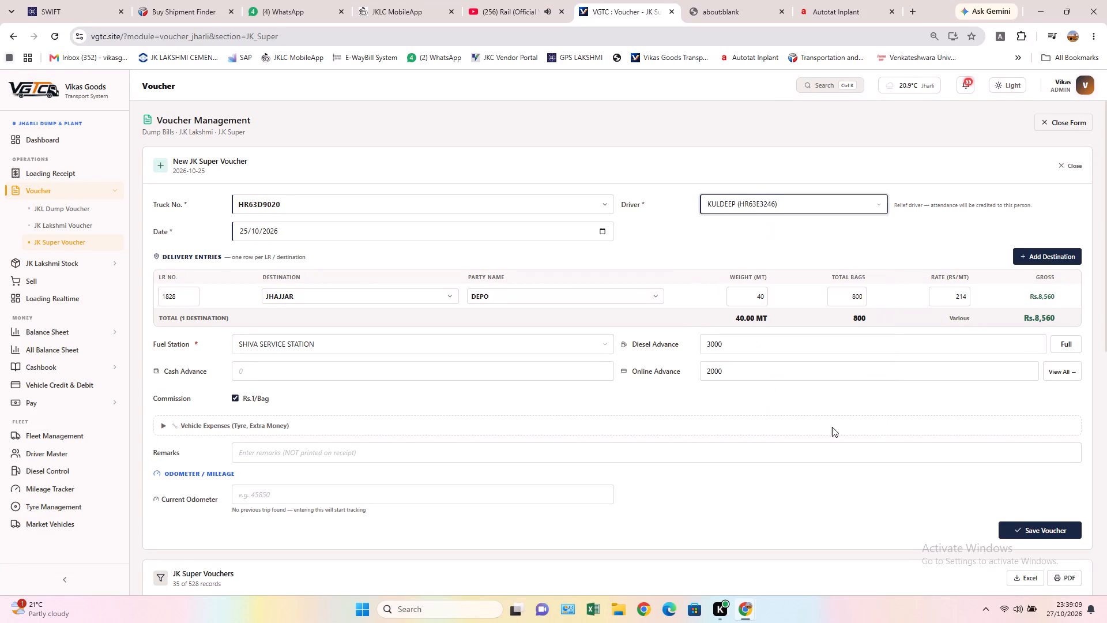
pyautogui.scroll(-3, 1024, 527)
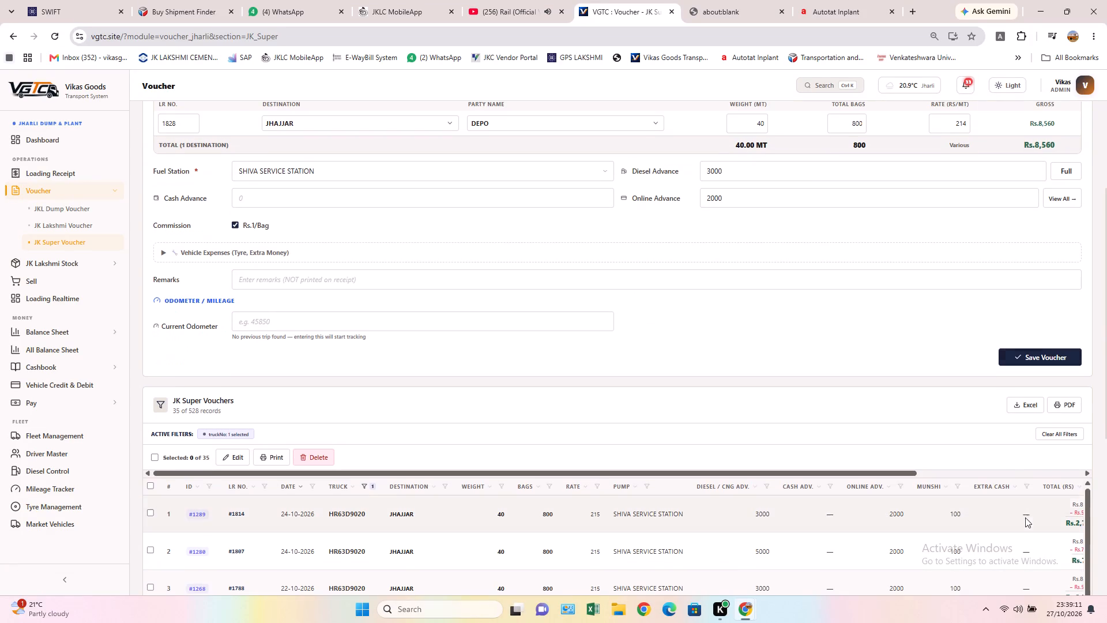
pyautogui.click(1014, 351)
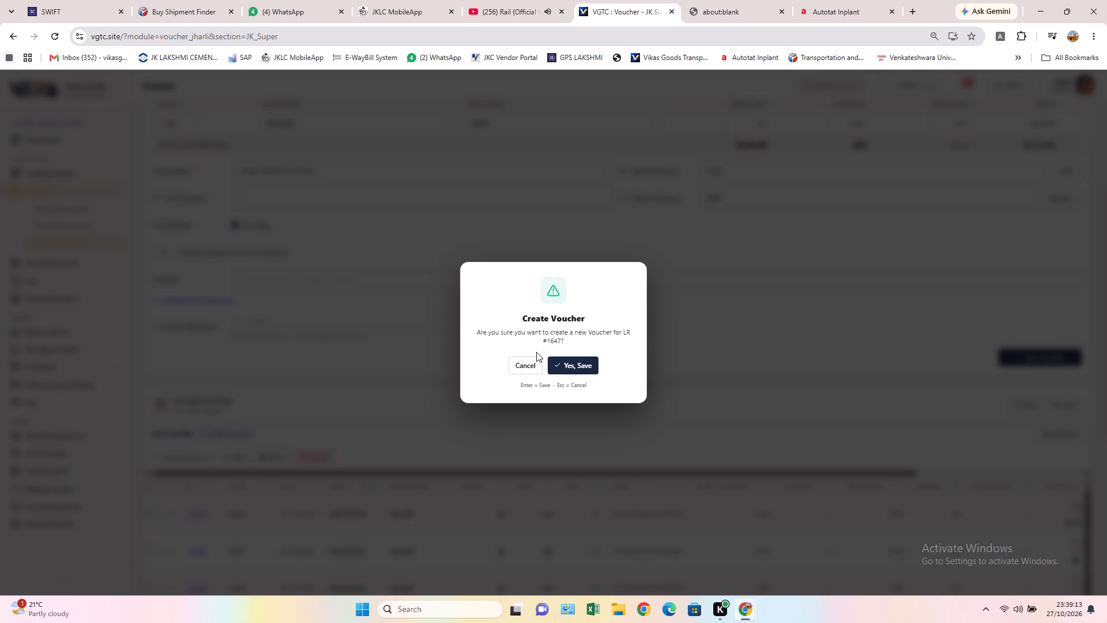
pyautogui.click(571, 366)
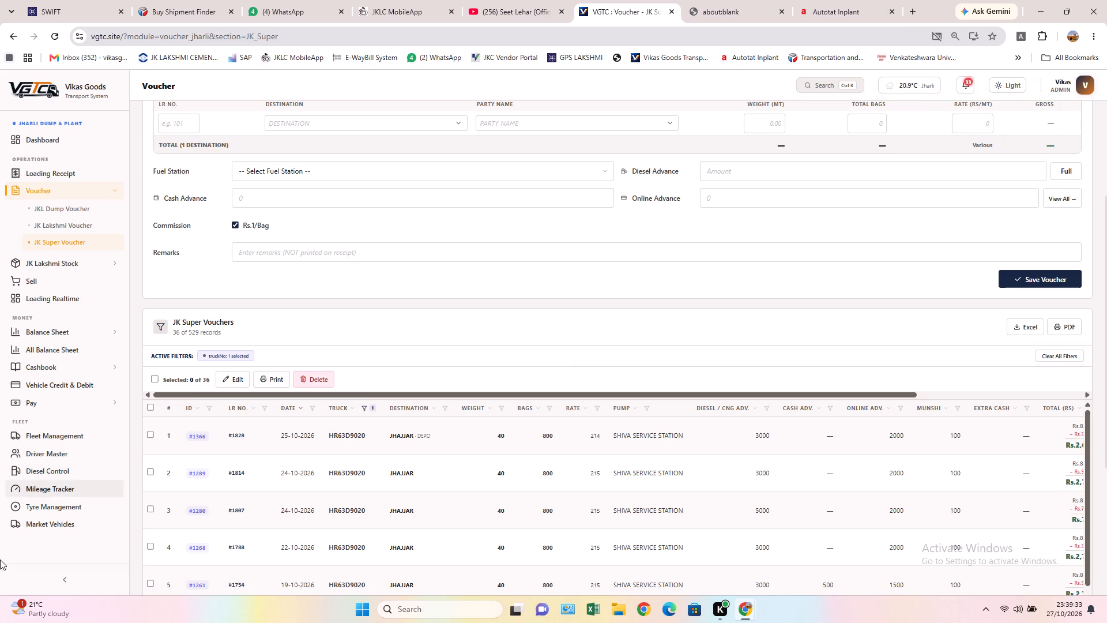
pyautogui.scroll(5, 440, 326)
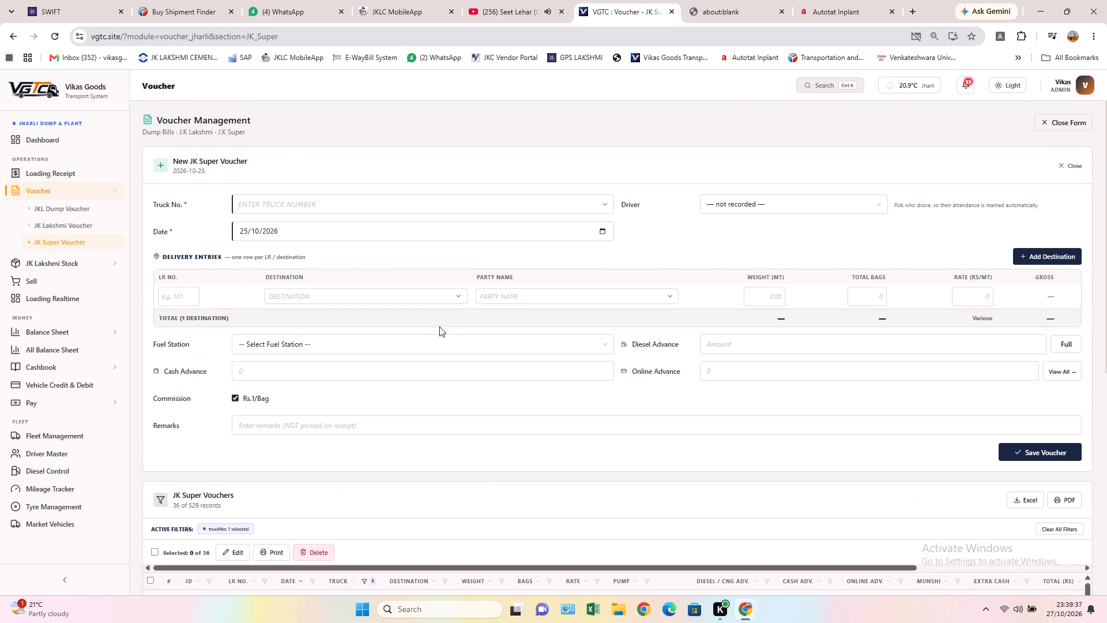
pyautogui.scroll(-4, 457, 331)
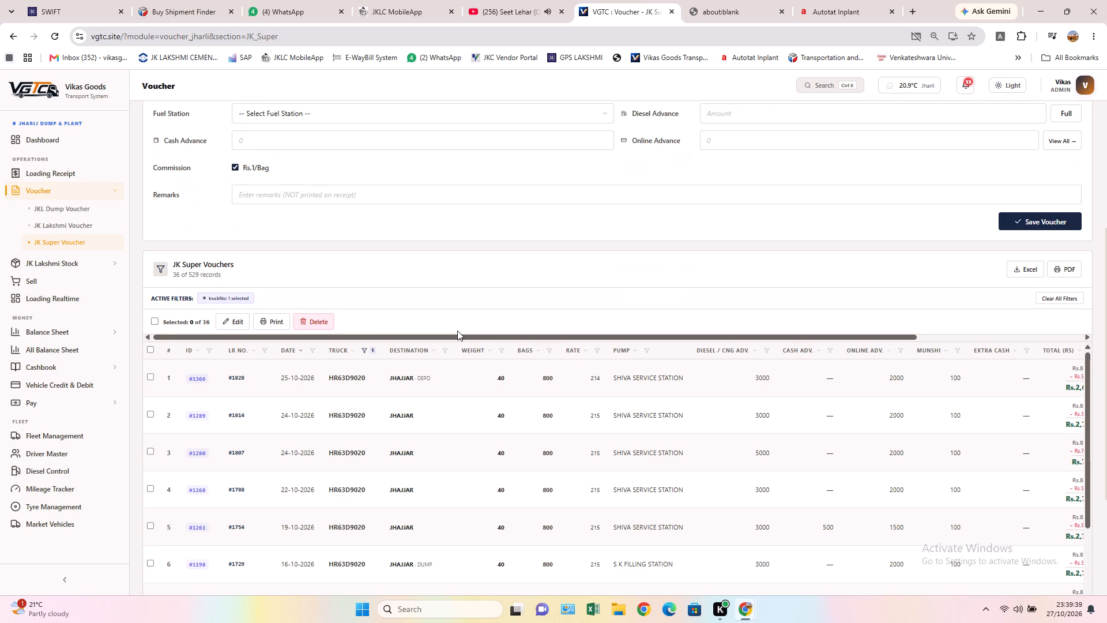
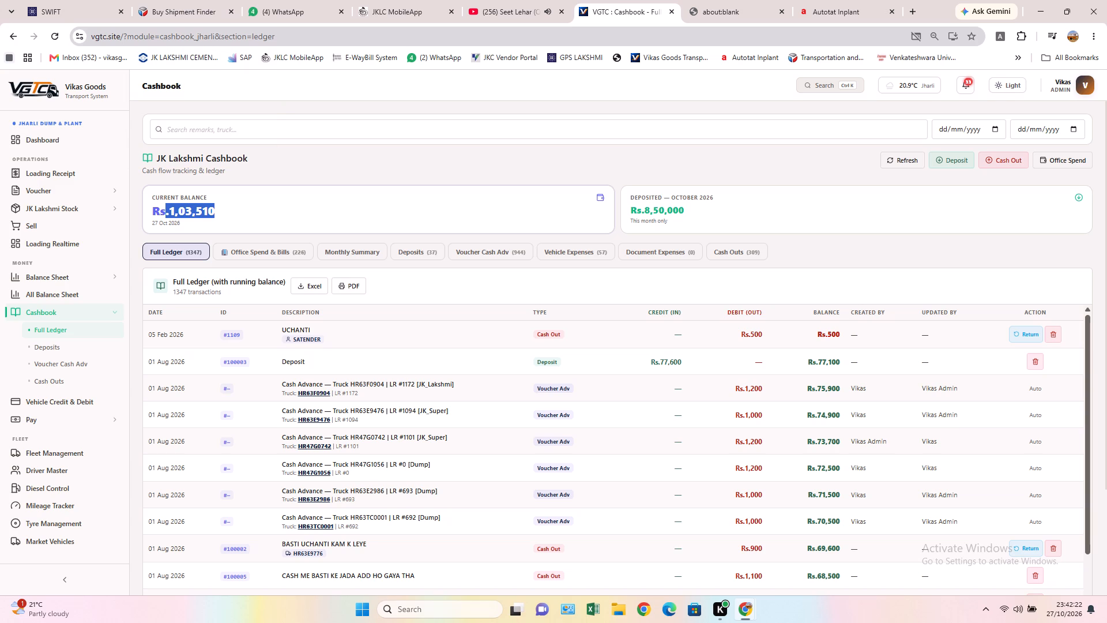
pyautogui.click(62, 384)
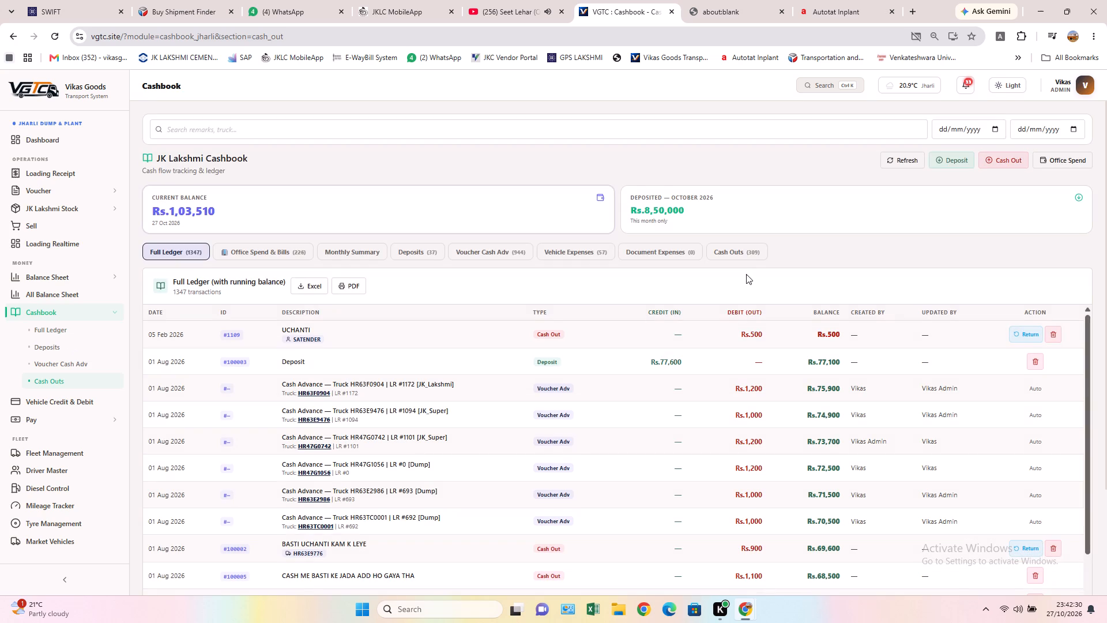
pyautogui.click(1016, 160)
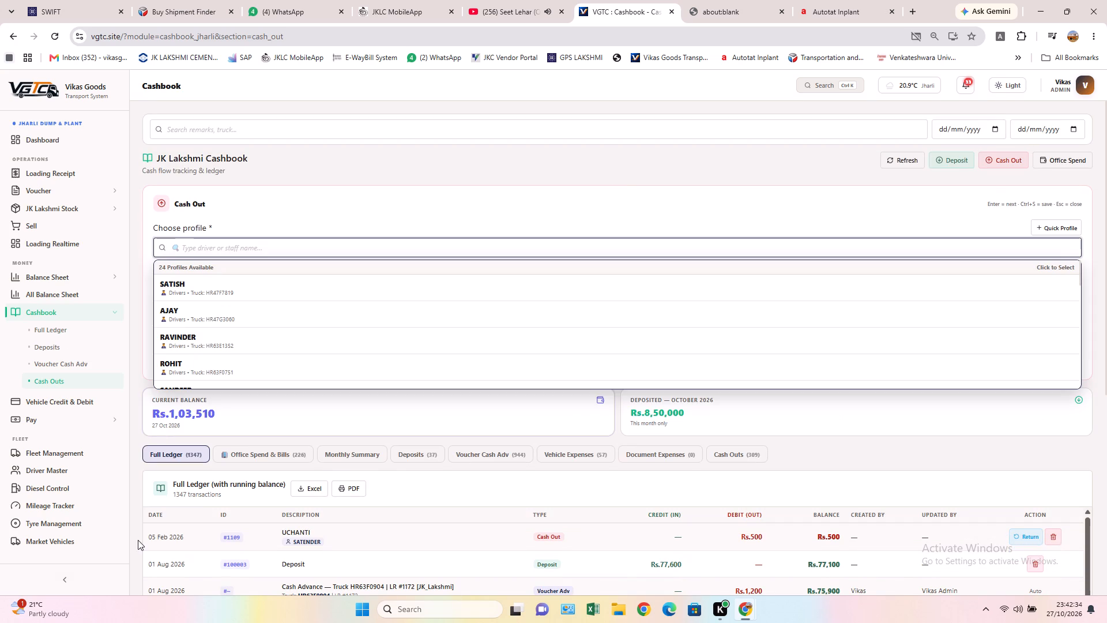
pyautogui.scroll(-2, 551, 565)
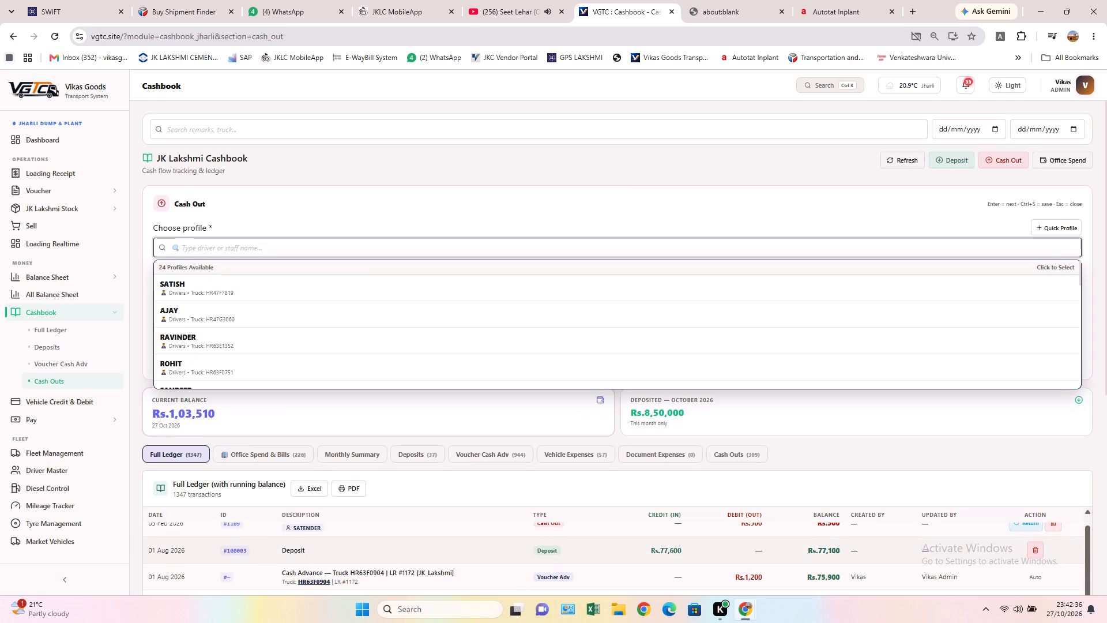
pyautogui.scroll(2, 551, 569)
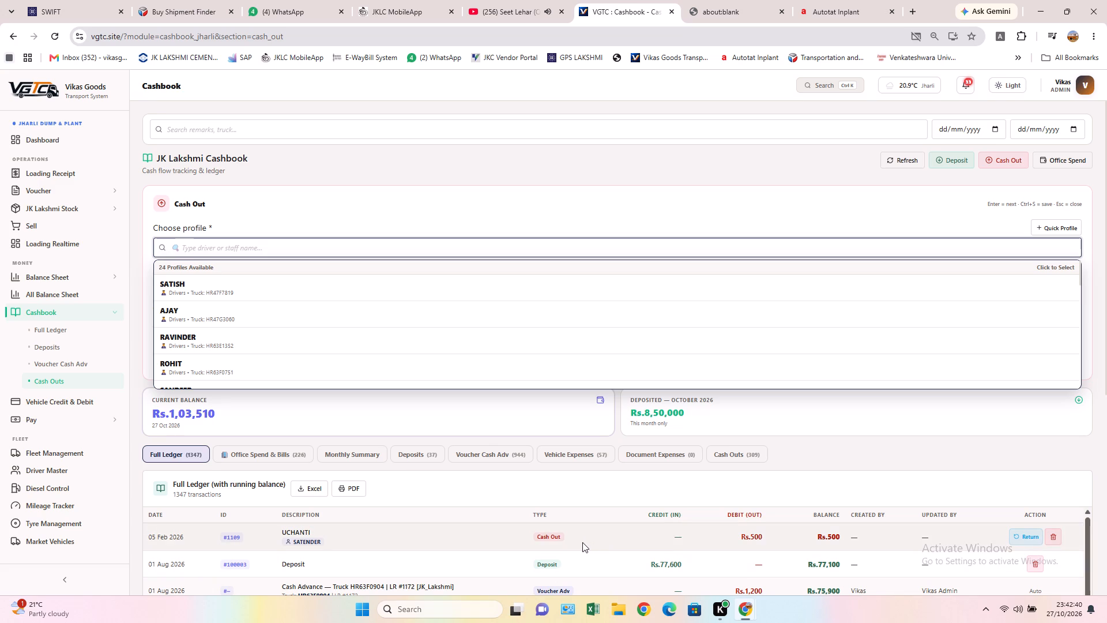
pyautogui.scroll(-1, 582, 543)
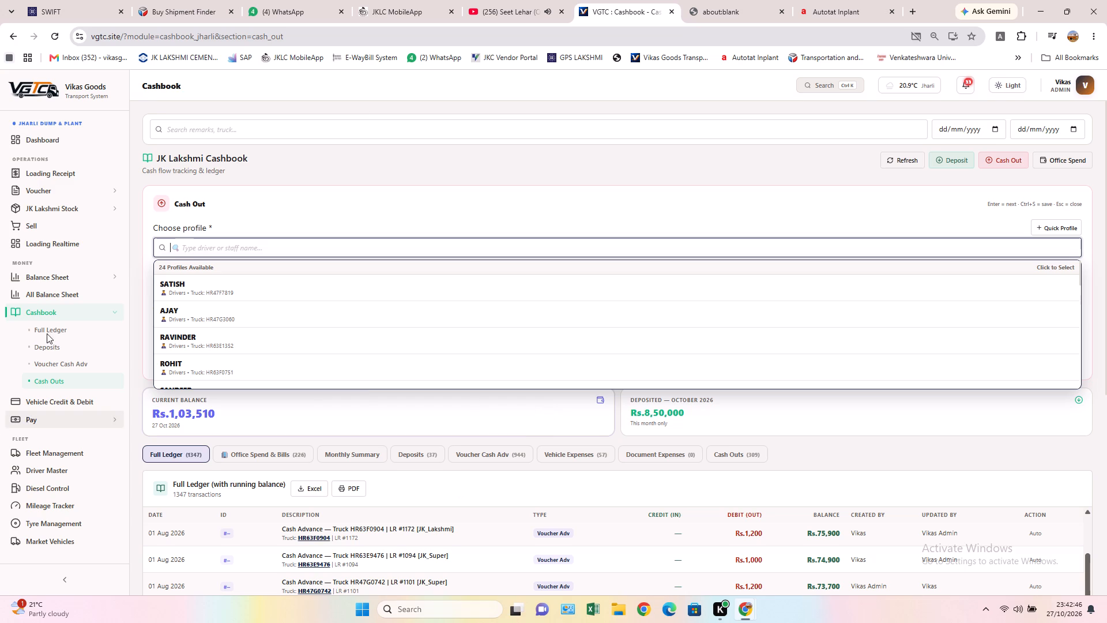
# Open a blank Office Spend entry in the JK Lakshmi cashbook and look through the earliest full ledger transactions.
pyautogui.click(1060, 163)
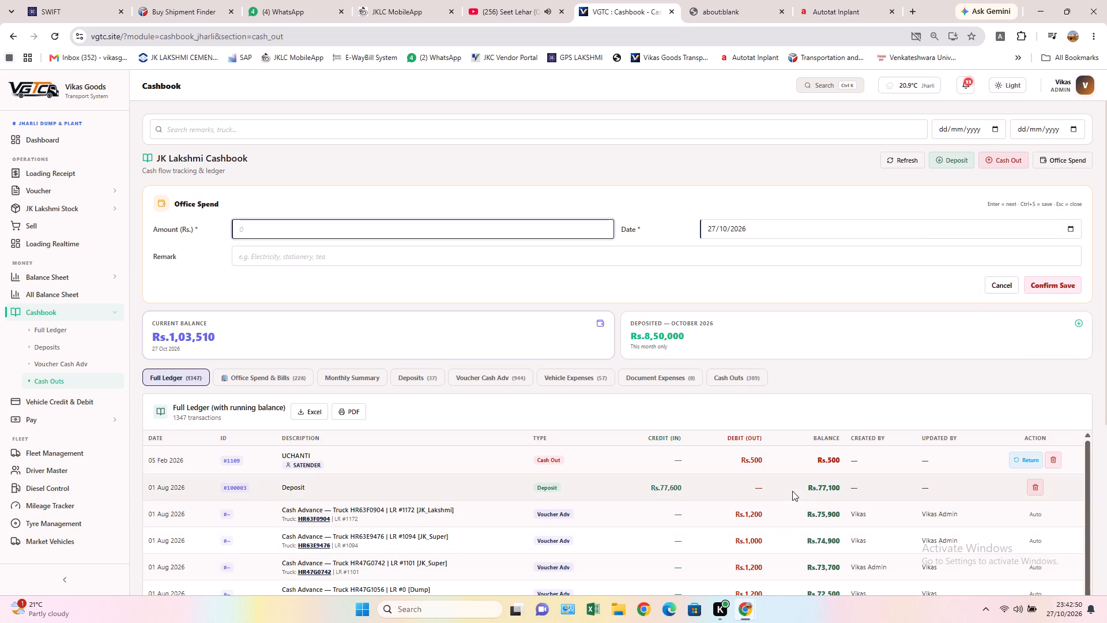
pyautogui.scroll(-1, 792, 491)
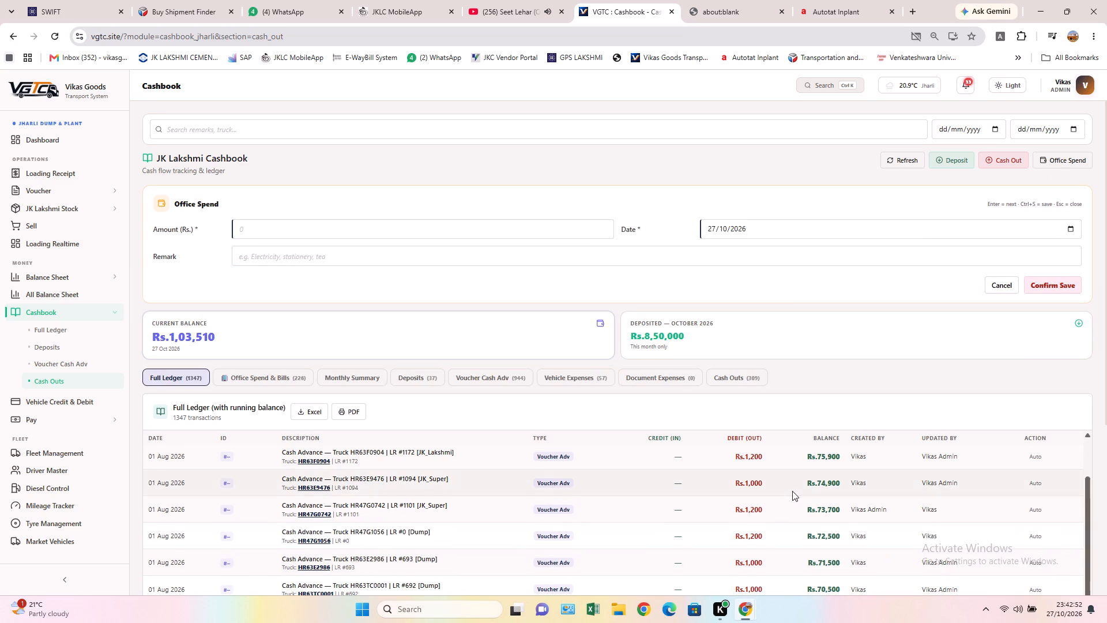
pyautogui.scroll(-3, 792, 491)
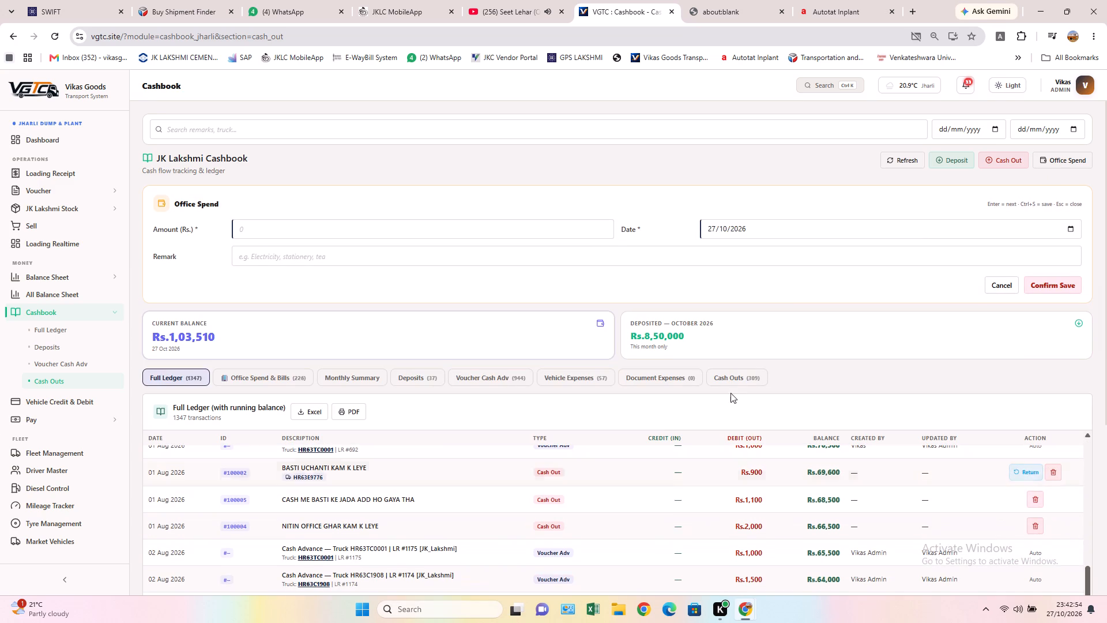
# Examine the JK Lakshmi cashbook's cash-out and other expense entries from the newest onward, continuing to the second page.
pyautogui.click(731, 379)
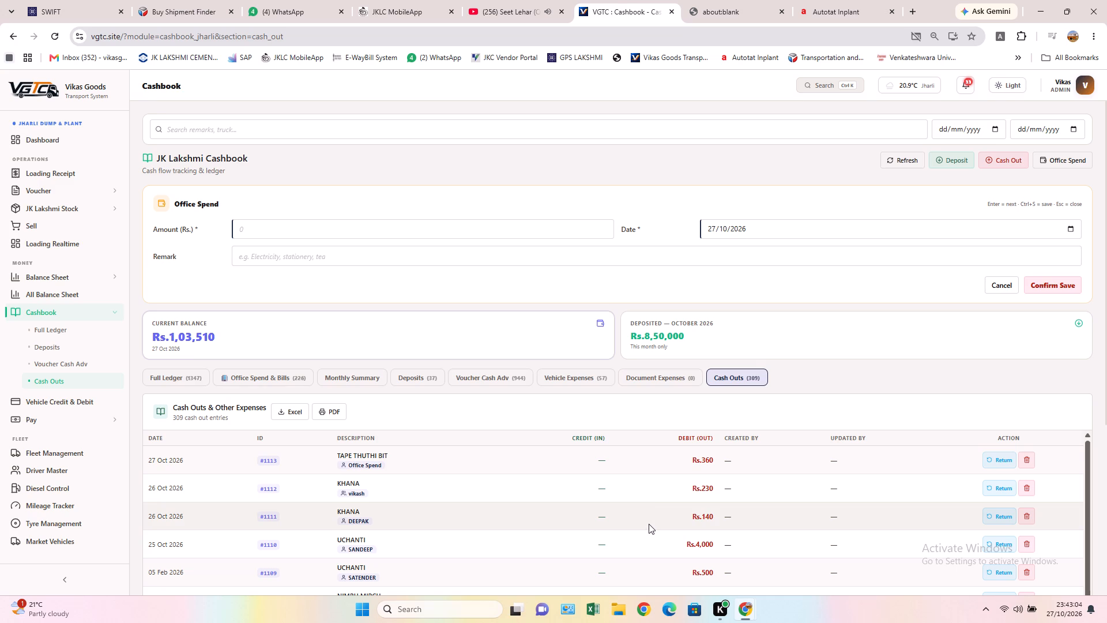
pyautogui.scroll(-2, 649, 524)
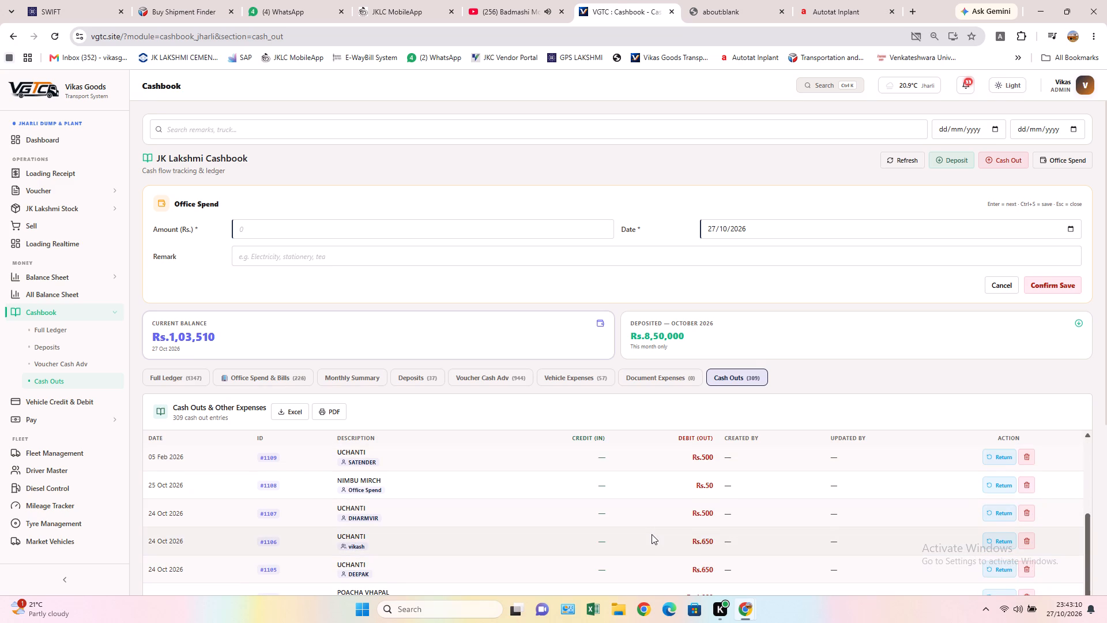
pyautogui.scroll(-1, 652, 534)
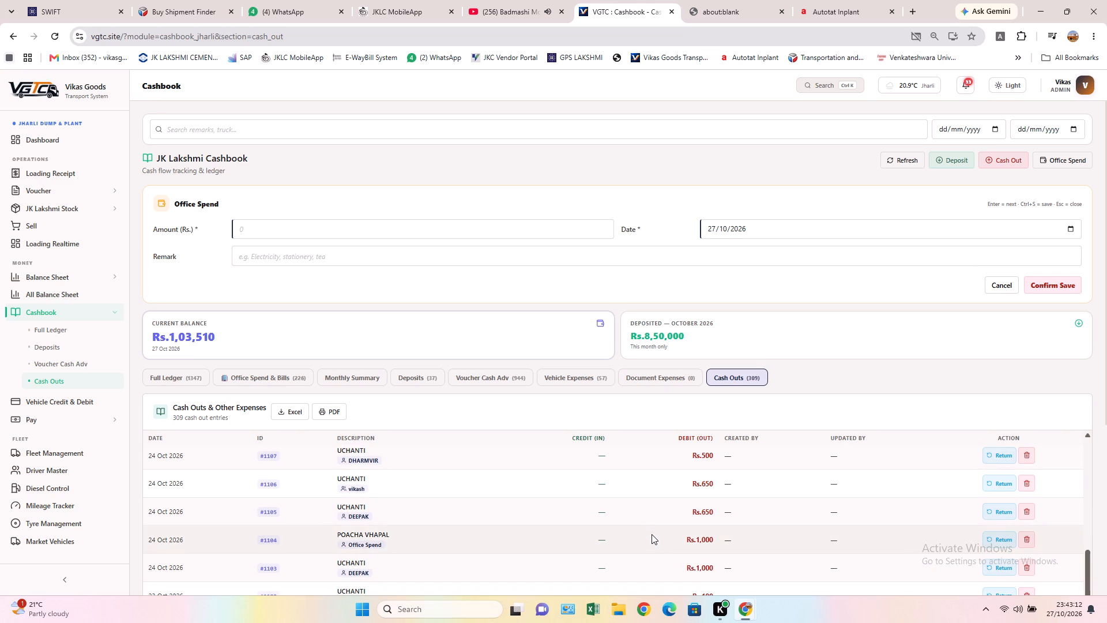
pyautogui.scroll(-1, 652, 534)
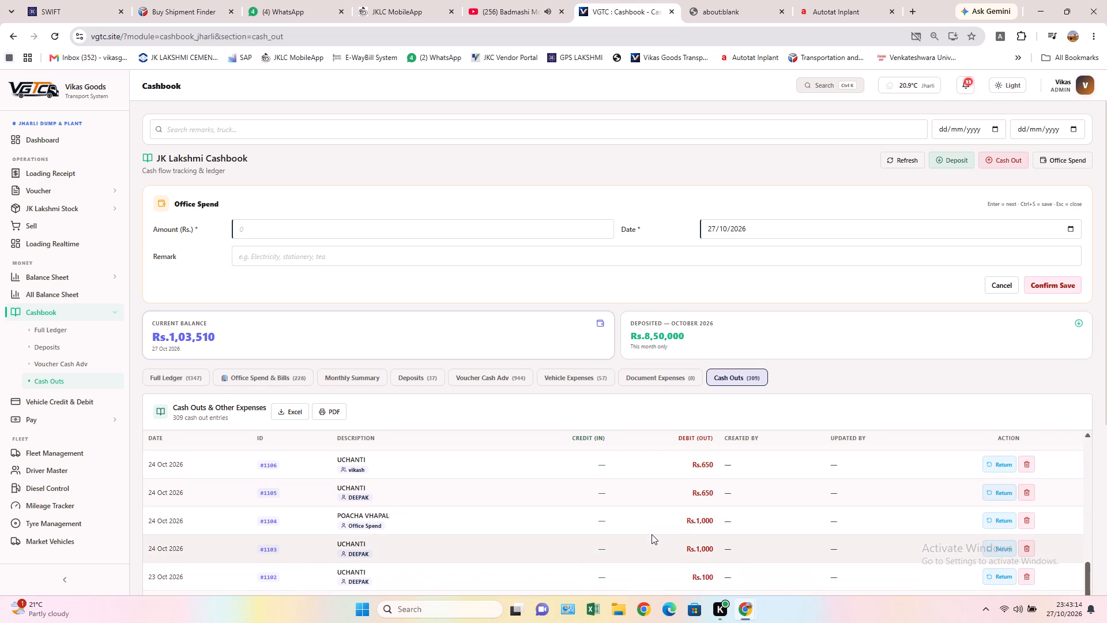
pyautogui.scroll(-2, 652, 534)
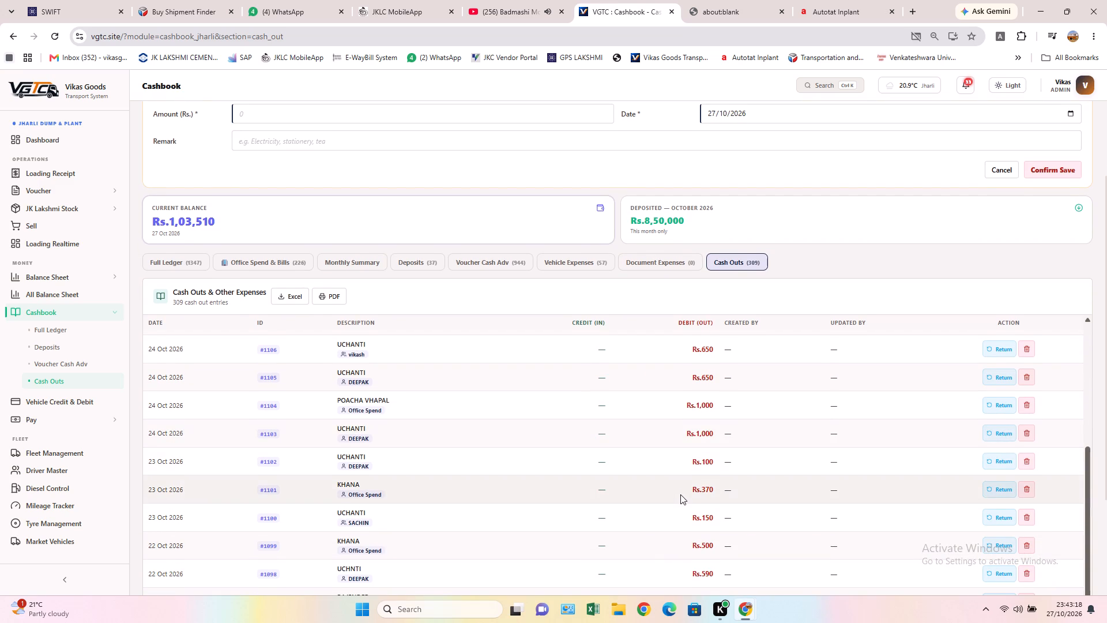
pyautogui.scroll(-2, 680, 494)
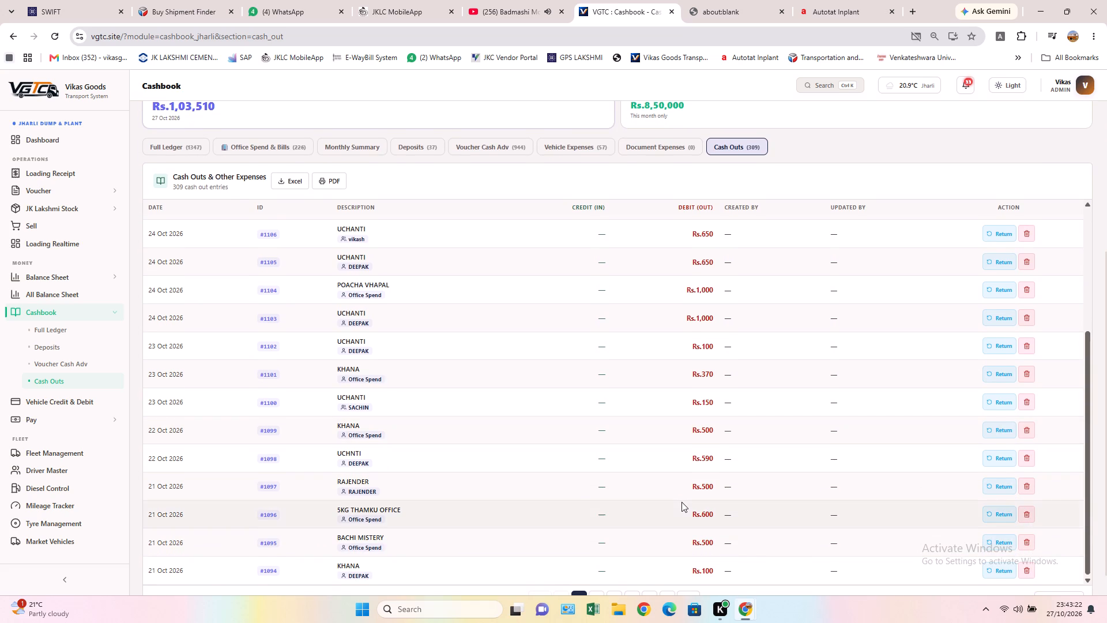
pyautogui.scroll(-2, 681, 502)
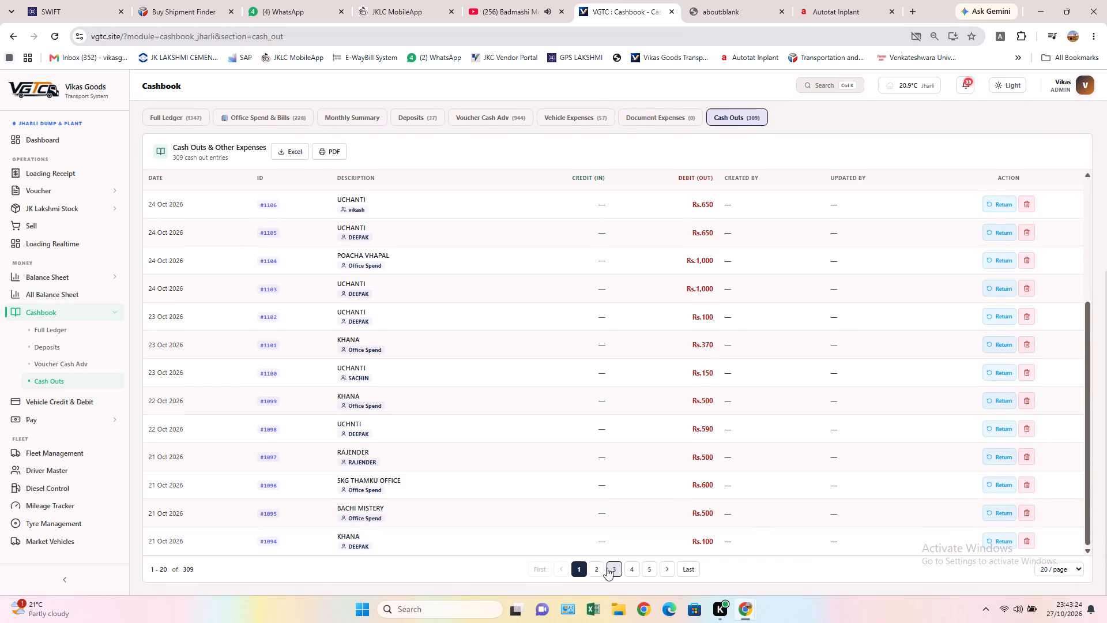
pyautogui.click(598, 566)
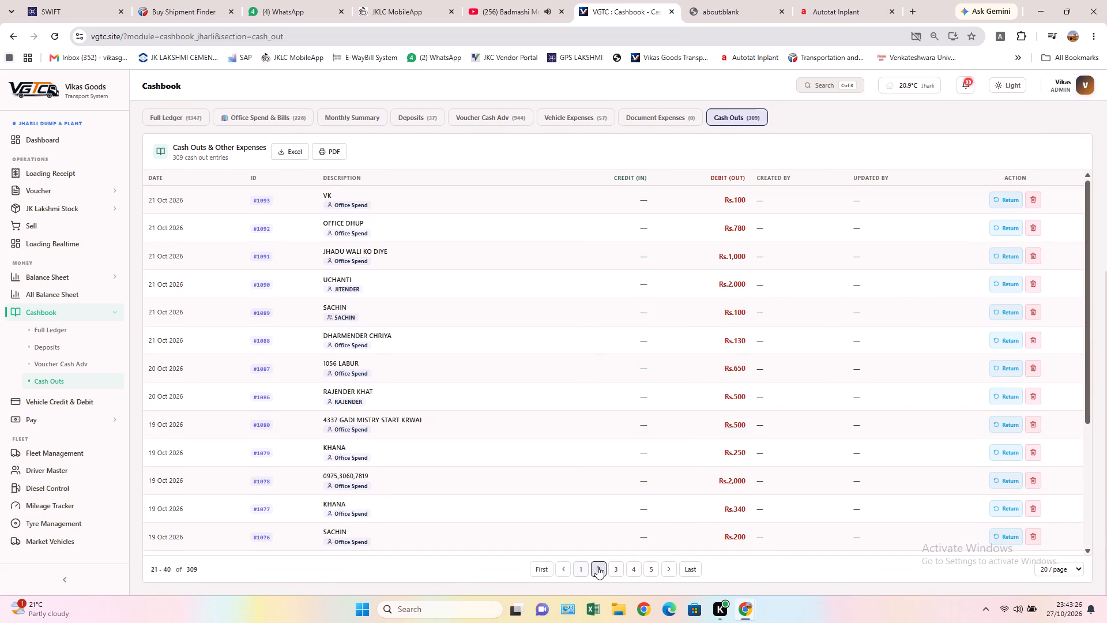